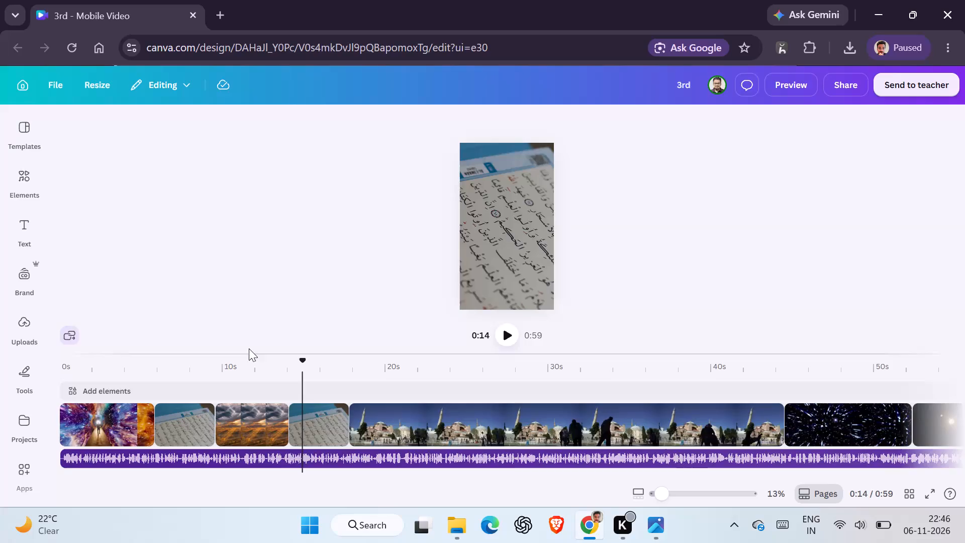
Switch to the Photos window showing Medical_Certificate.jpg and close it.
click(651, 515)
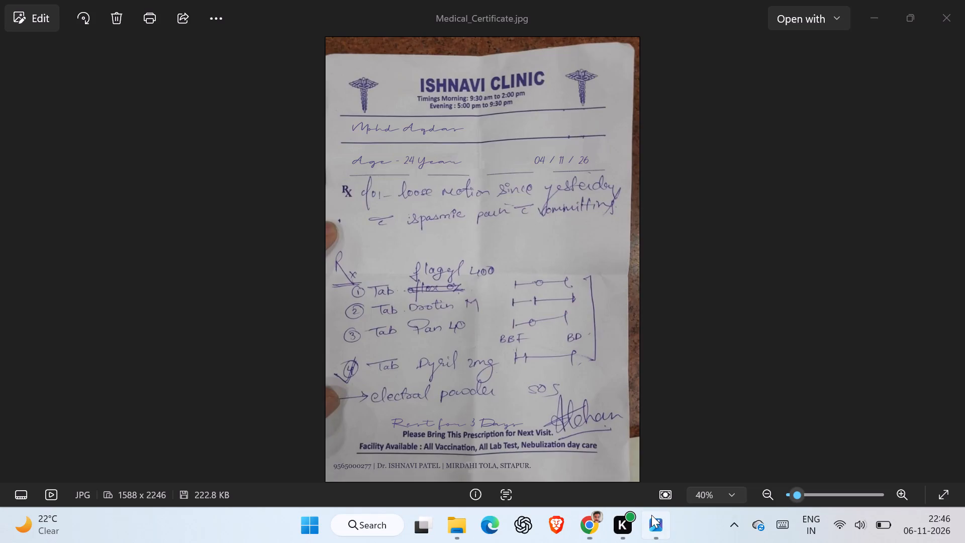
click(964, 0)
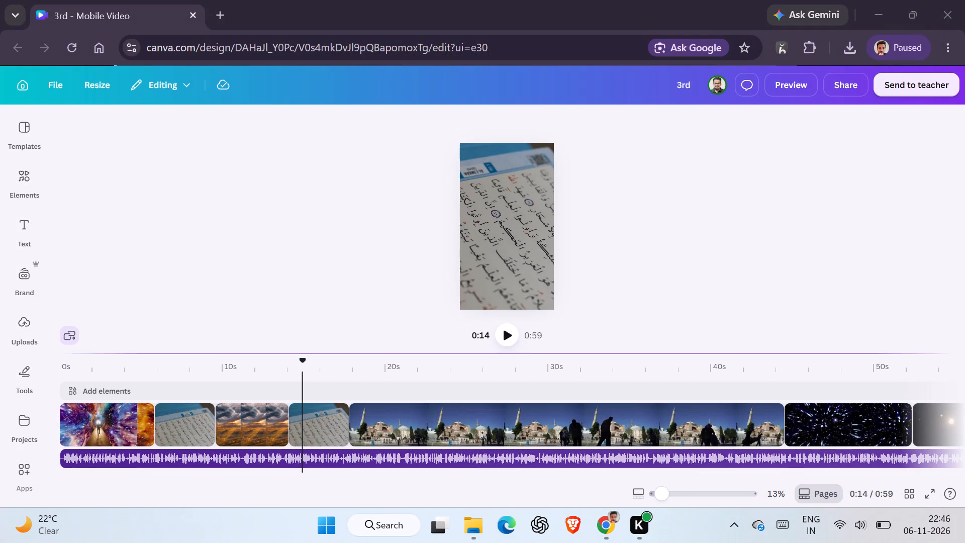
Return the playhead to the start of the Canva timeline and play the video from 0:00, restarting it once from the beginning.
drag(306, 366, 205, 350)
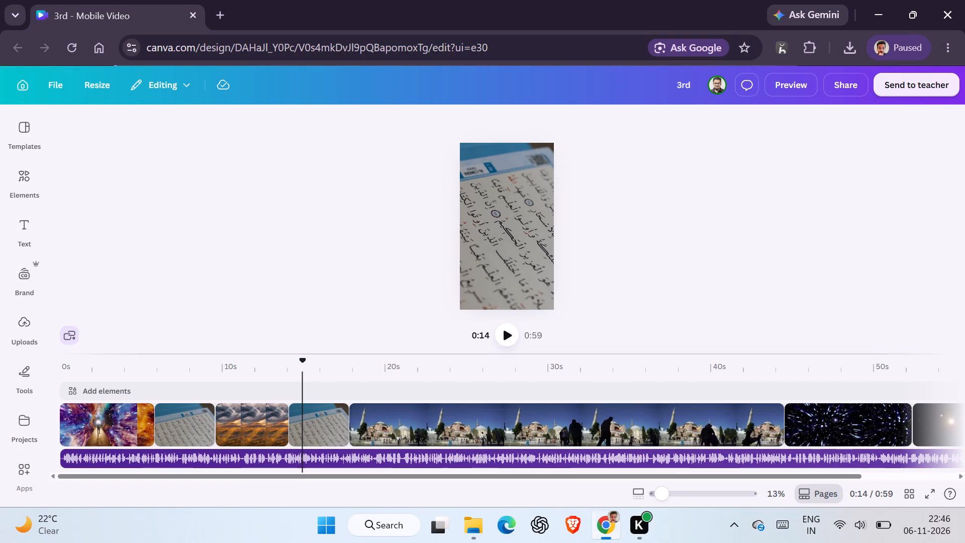
drag(205, 350, 7, 332)
key(space)
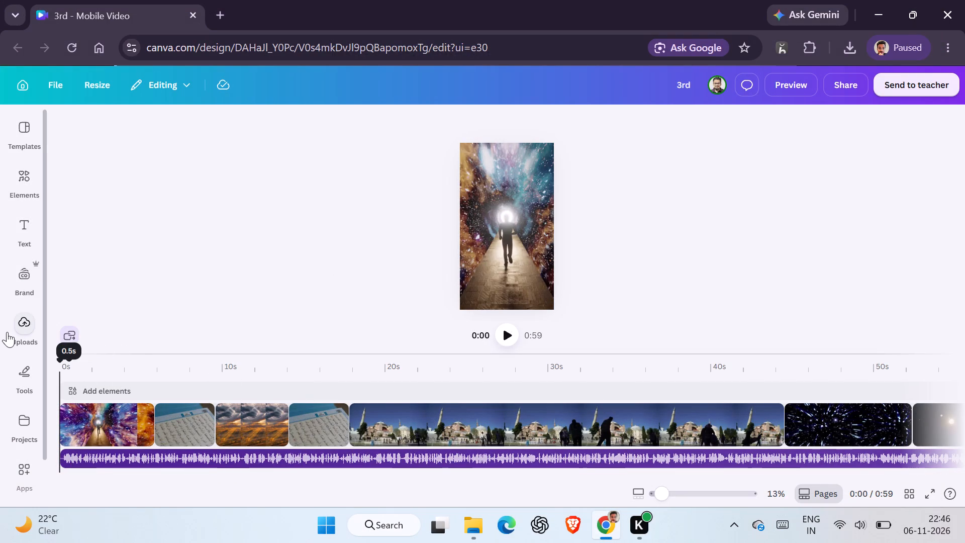
click(136, 322)
key(space)
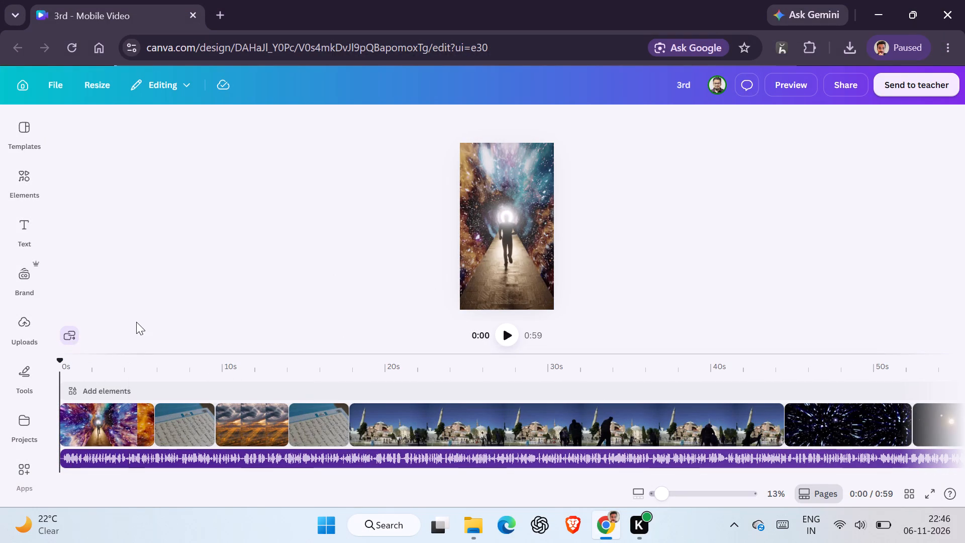
click(507, 337)
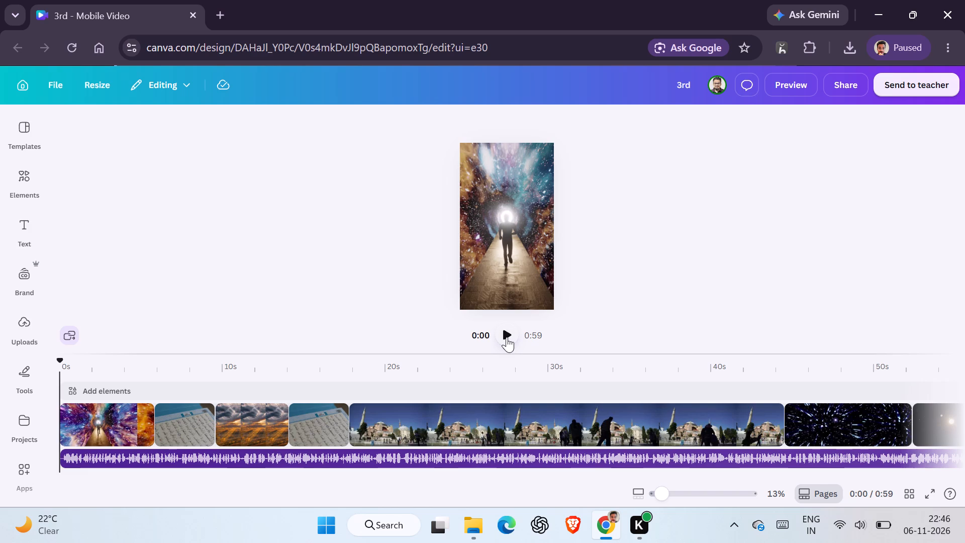
click(507, 337)
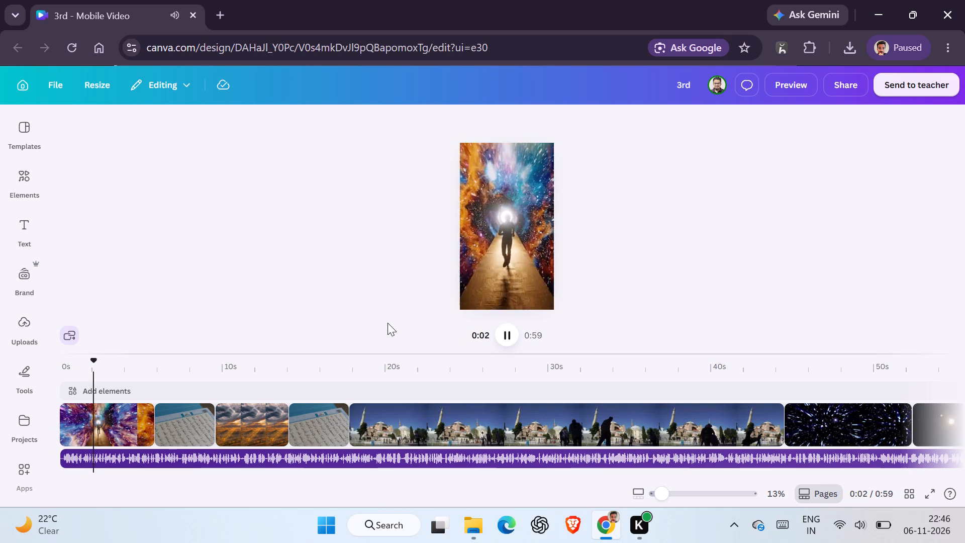
click(91, 359)
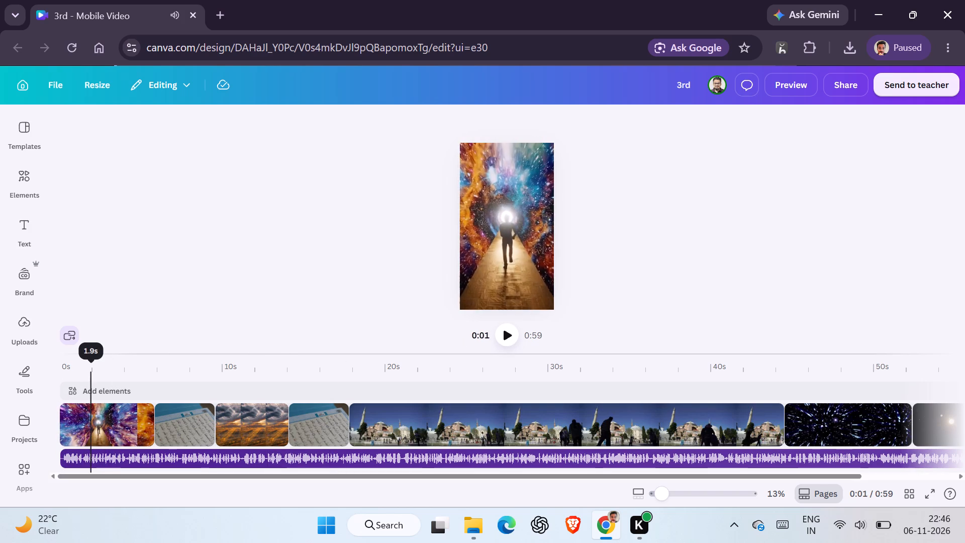
drag(91, 359, 12, 359)
key(space)
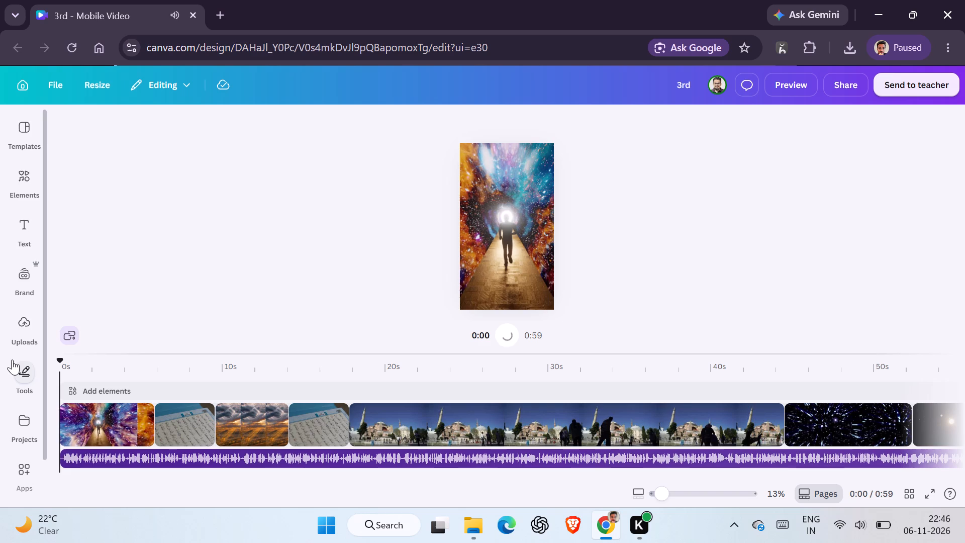
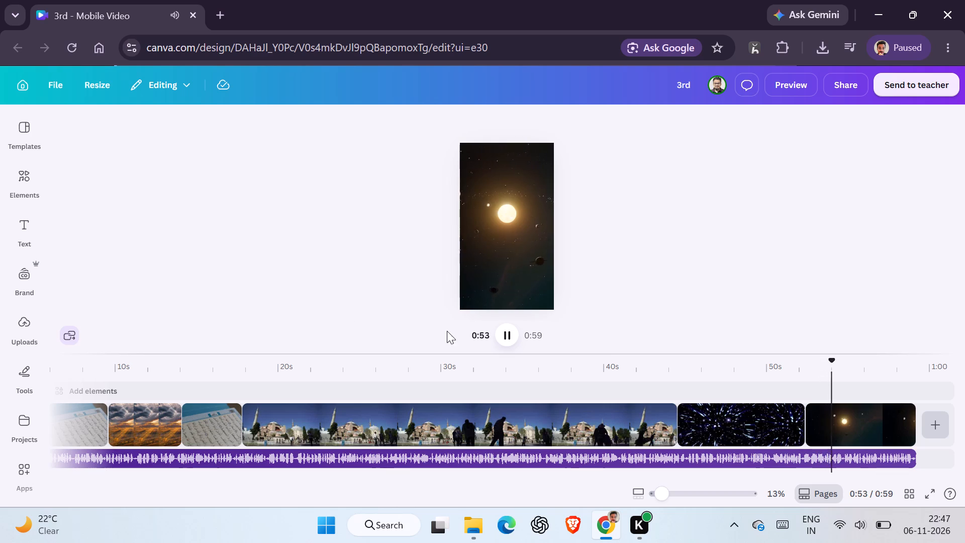
Add a Match & Move transition between the opening space-walkway clip and the first book-page clip.
scroll(455, 333, right, 1)
scroll(368, 399, right, 4)
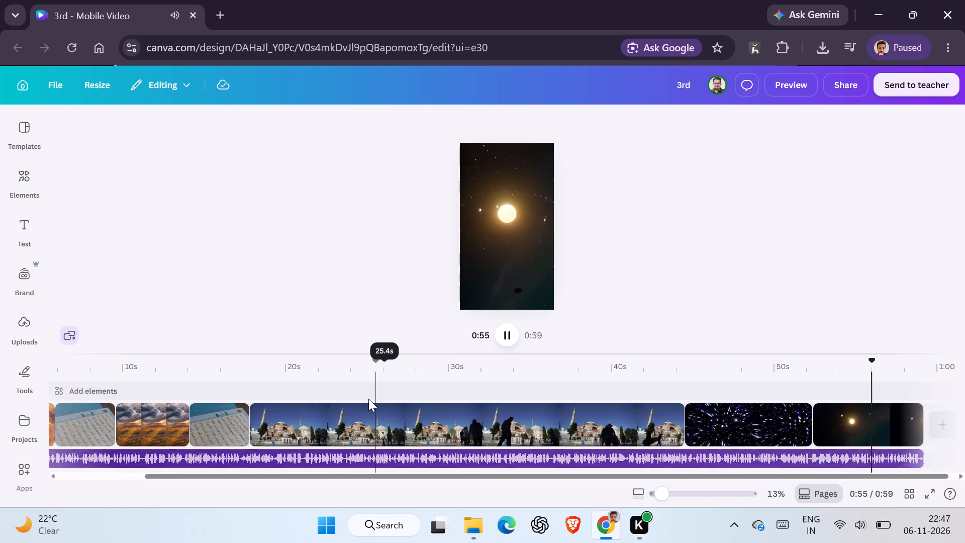
scroll(502, 428, right, 1)
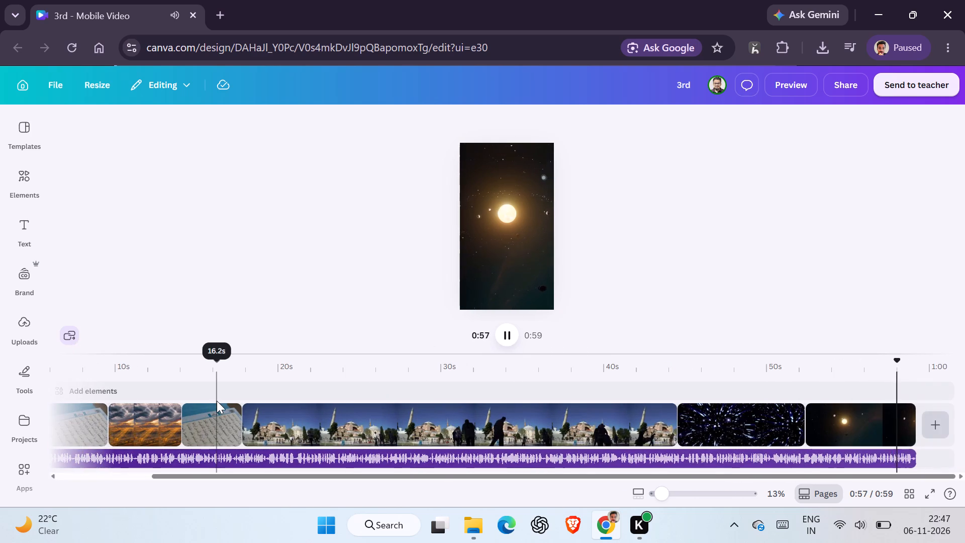
scroll(286, 371, right, 2)
click(286, 371)
scroll(286, 371, right, 3)
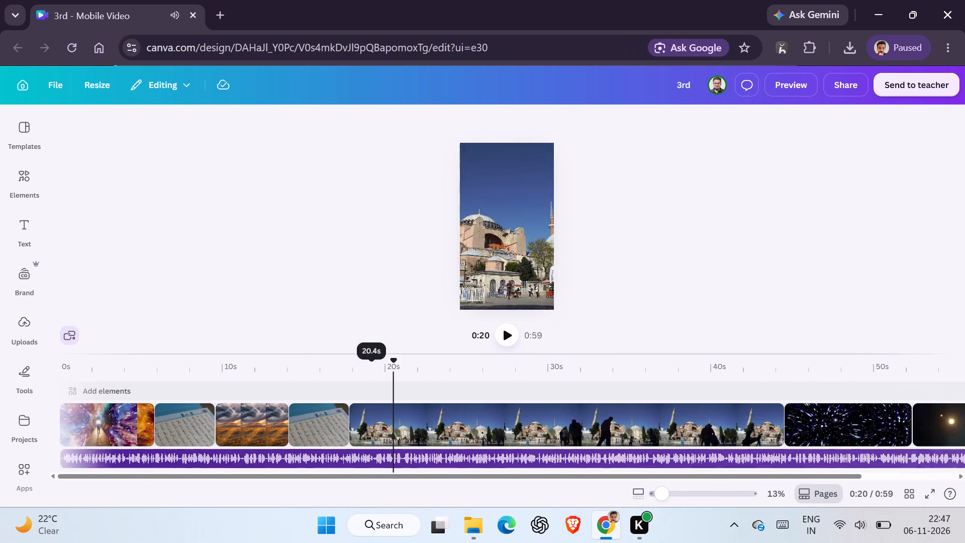
click(152, 431)
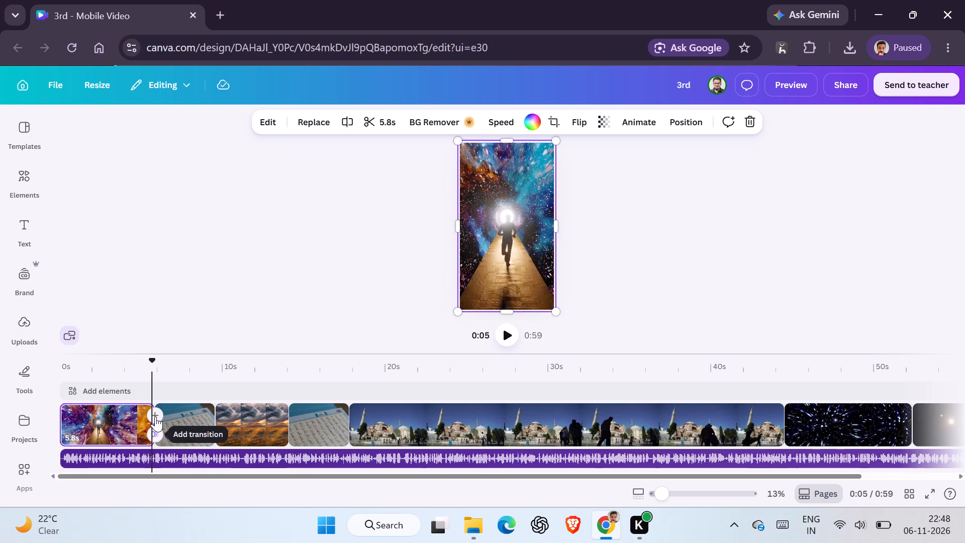
click(158, 437)
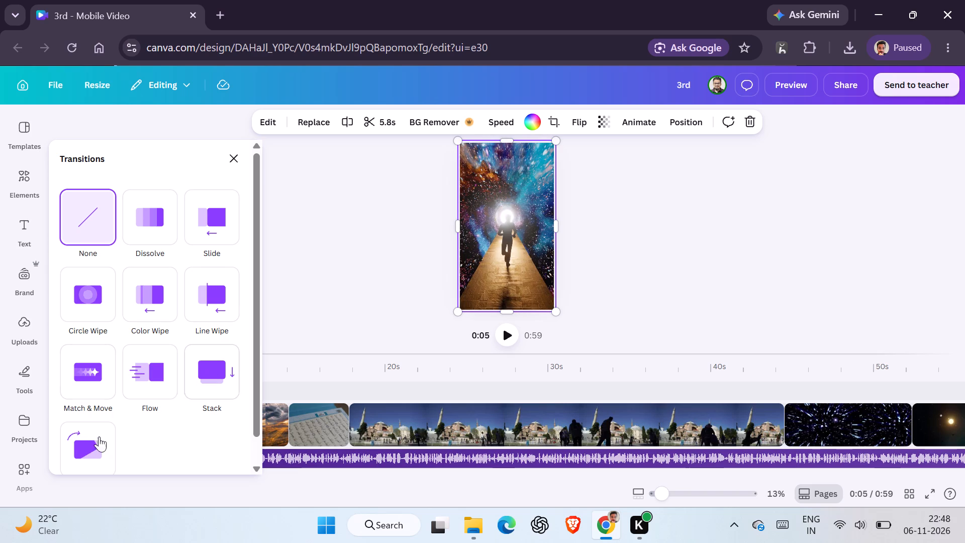
scroll(96, 445, down, 1)
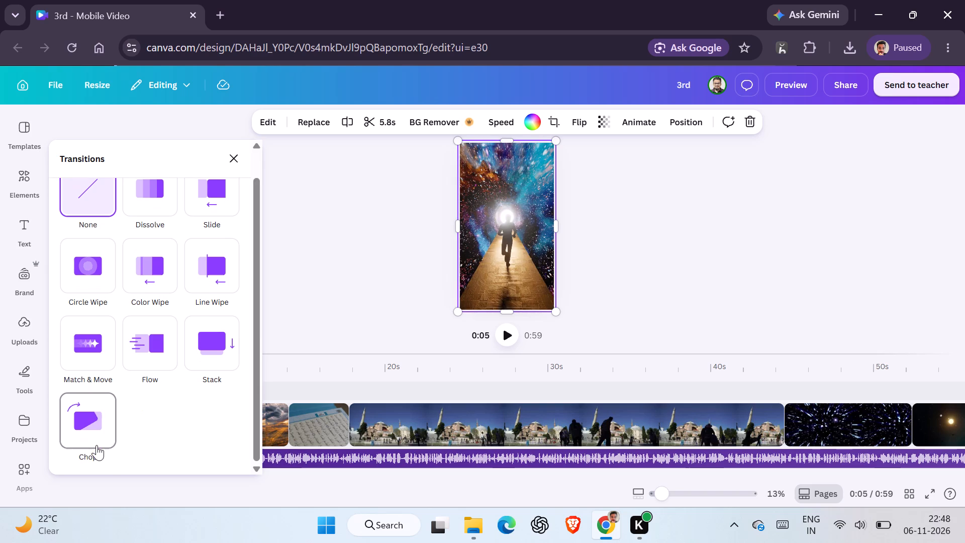
click(98, 355)
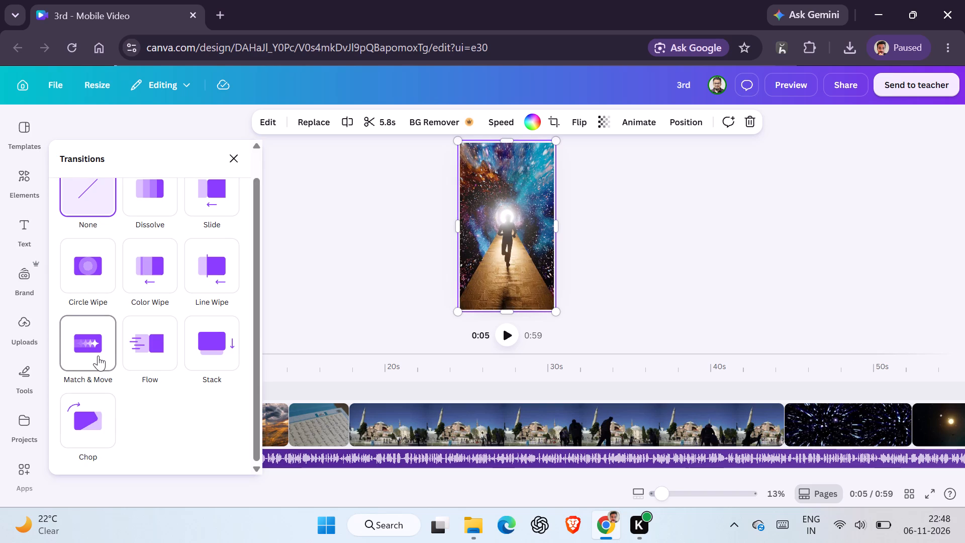
Play the video from about 4 s to preview the transition between the first and second clips.
scroll(294, 383, right, 1)
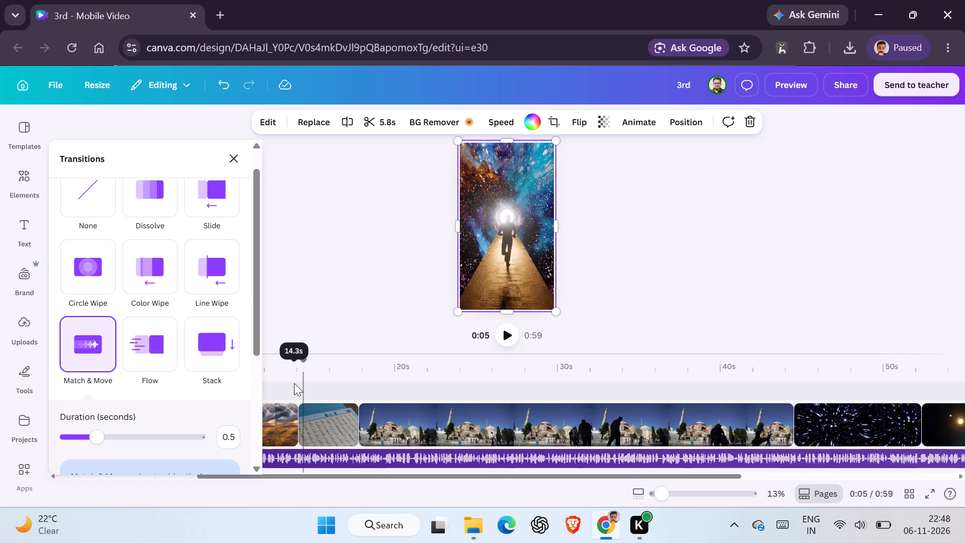
scroll(294, 383, right, 4)
scroll(193, 397, down, 1)
click(387, 383)
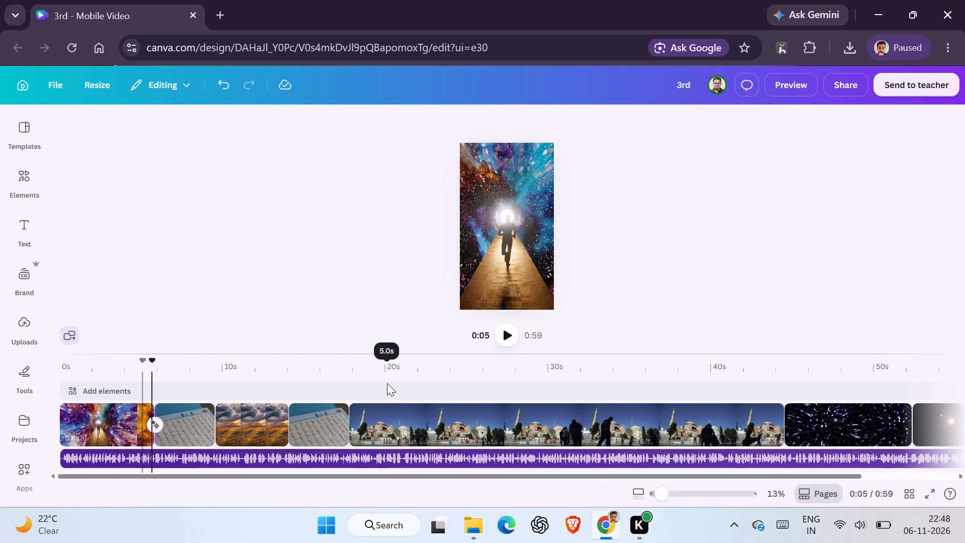
key(space)
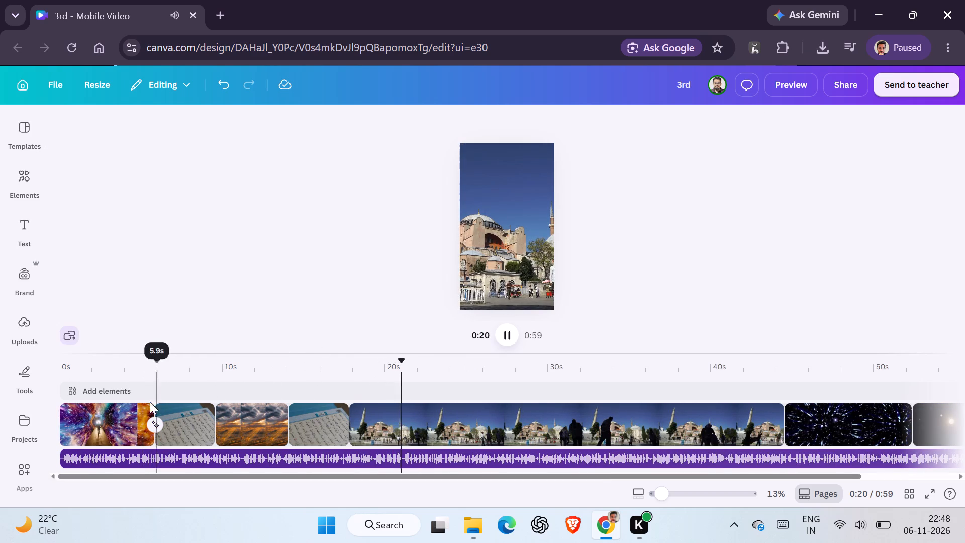
drag(145, 403, 105, 371)
click(105, 371)
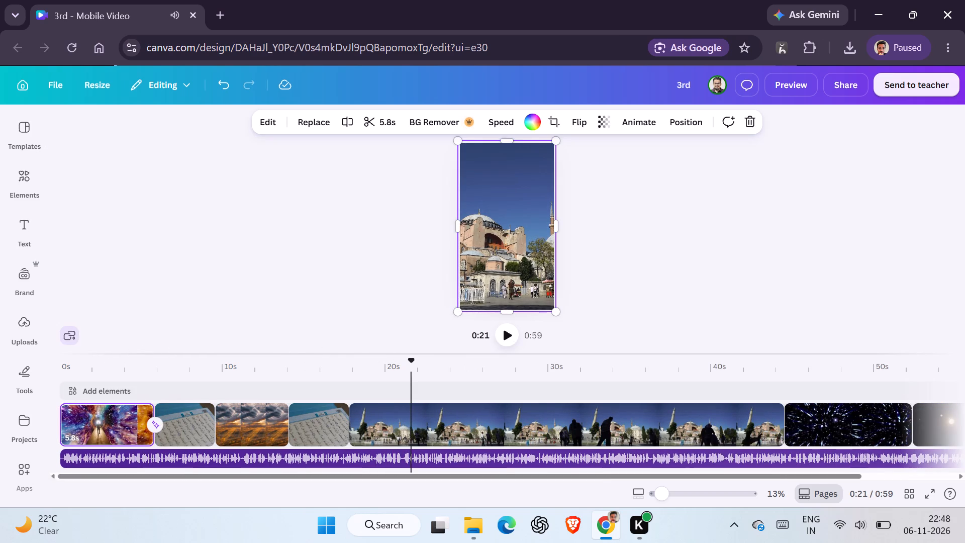
click(145, 374)
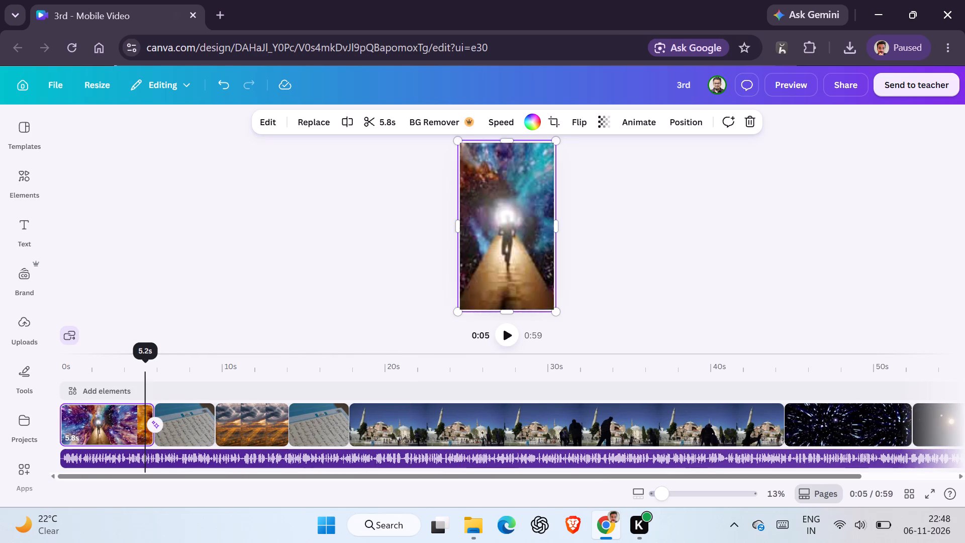
click(126, 367)
key(space)
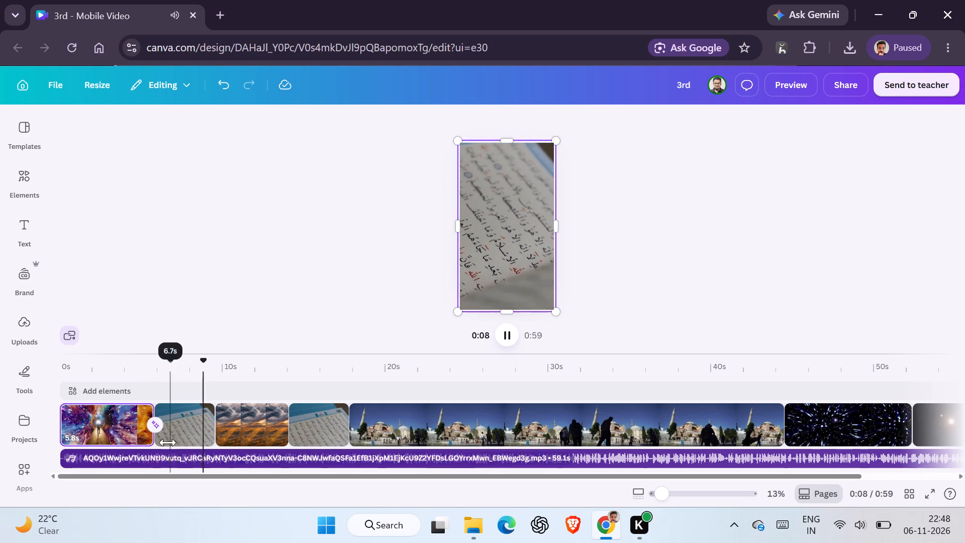
click(129, 361)
key(space)
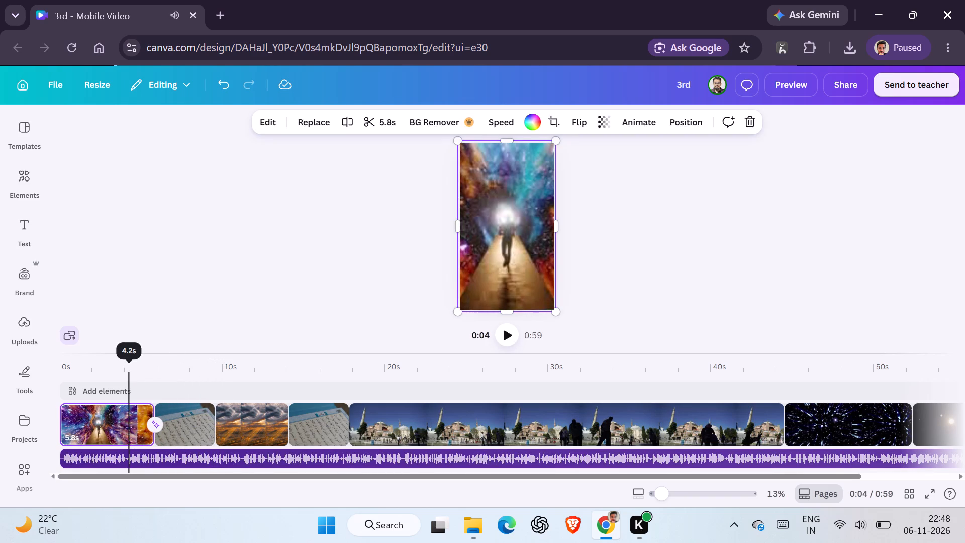
Apply the first clip's Match & Move transition between all scenes of the video.
click(152, 424)
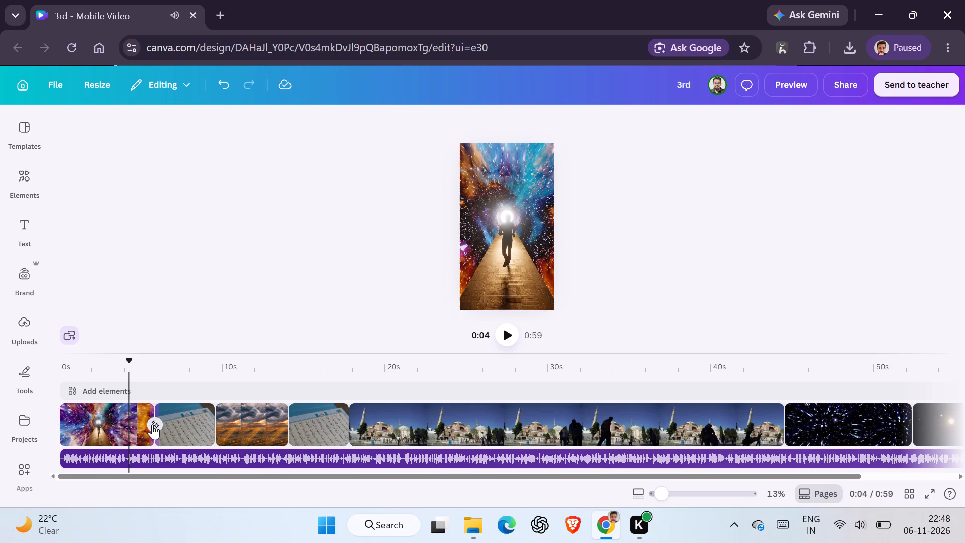
scroll(167, 388, down, 2)
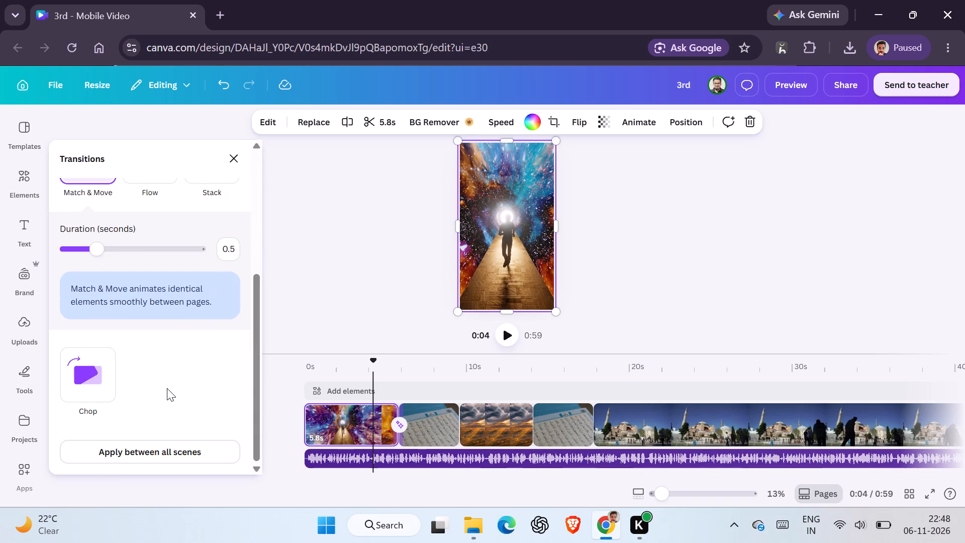
scroll(167, 388, down, 1)
click(164, 450)
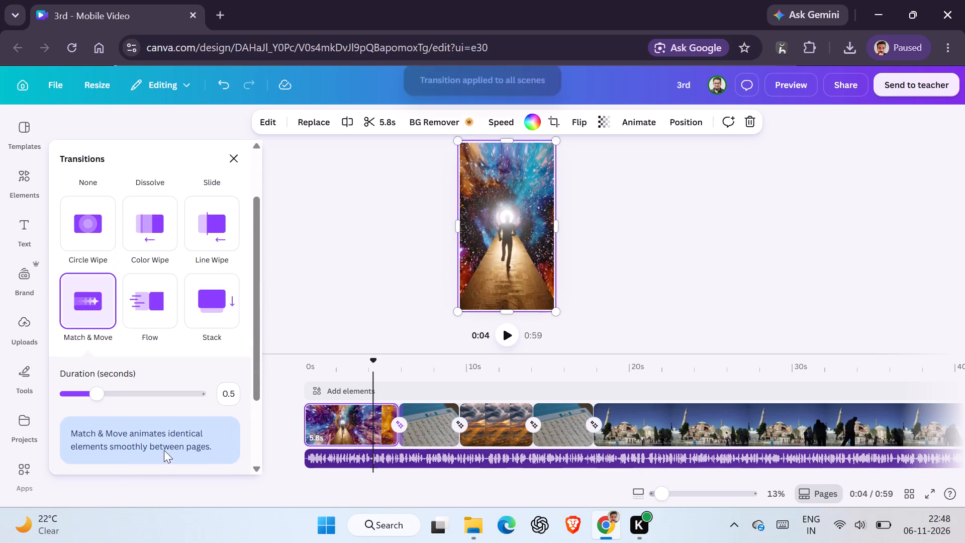
Play the video from about 0.4 s through the first transition and pause at about 0:07.
click(311, 368)
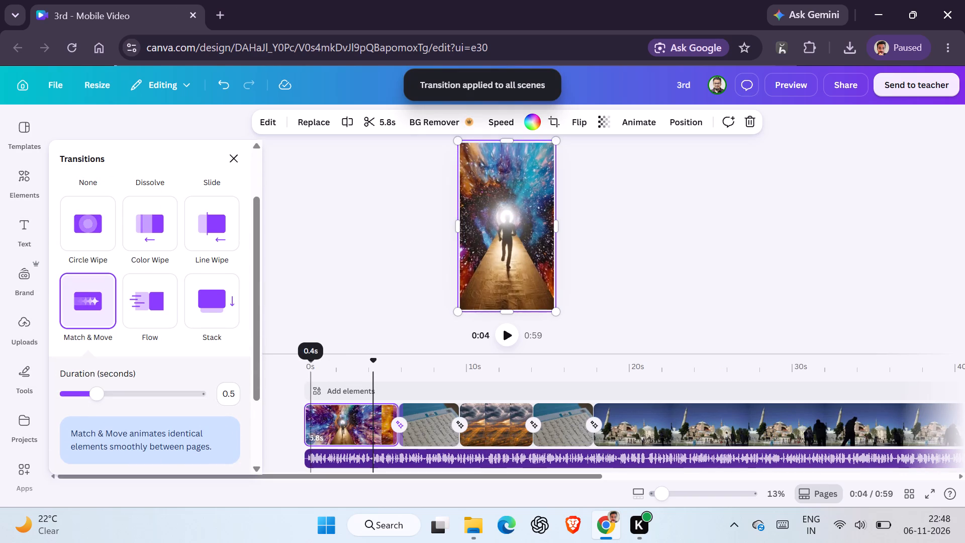
key(space)
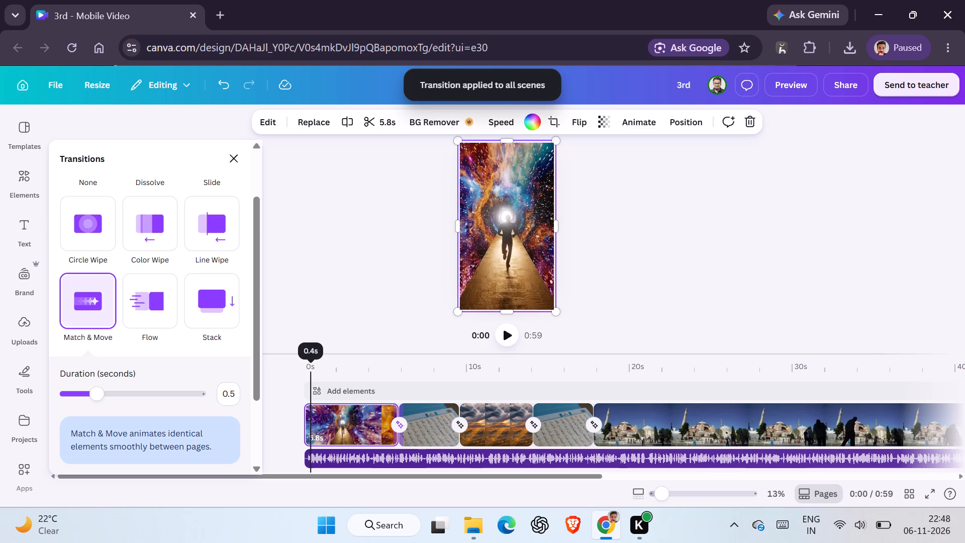
click(504, 338)
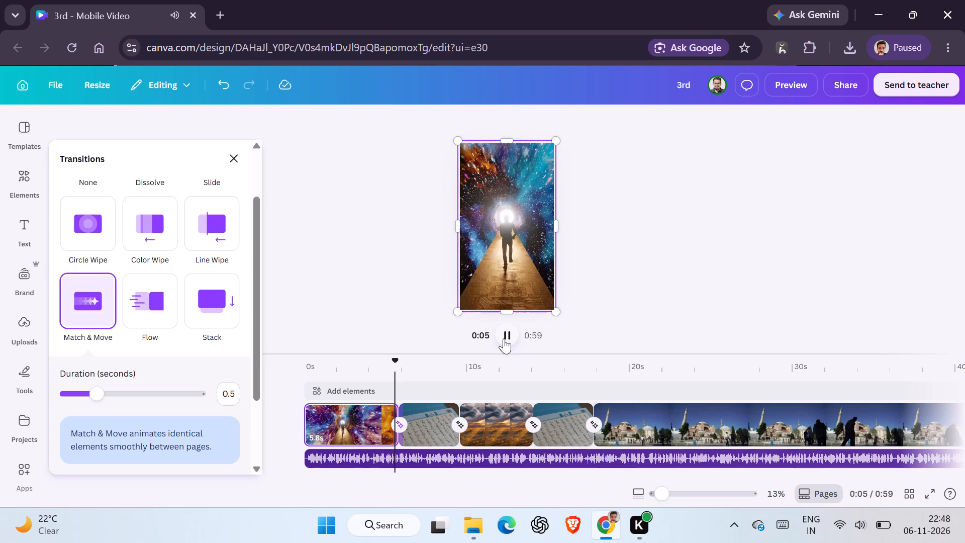
key(space)
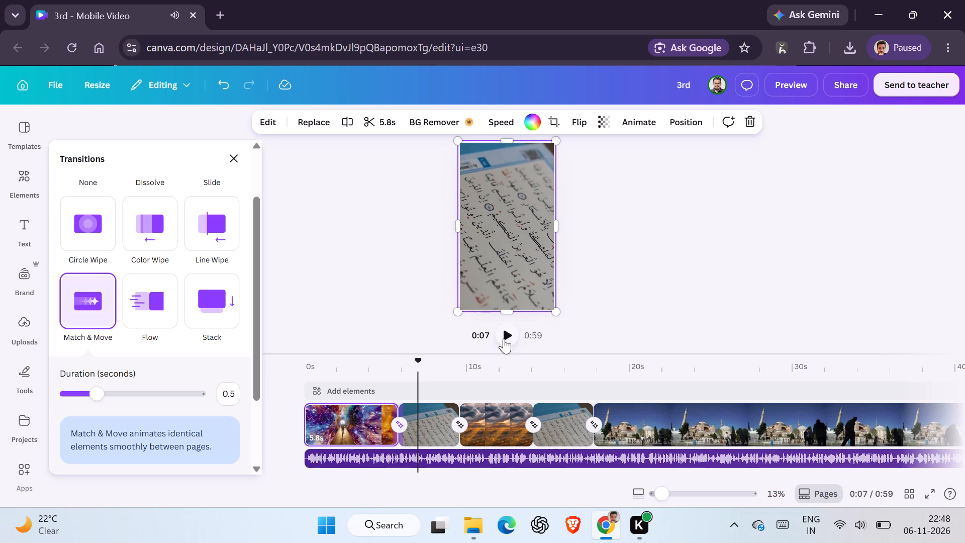
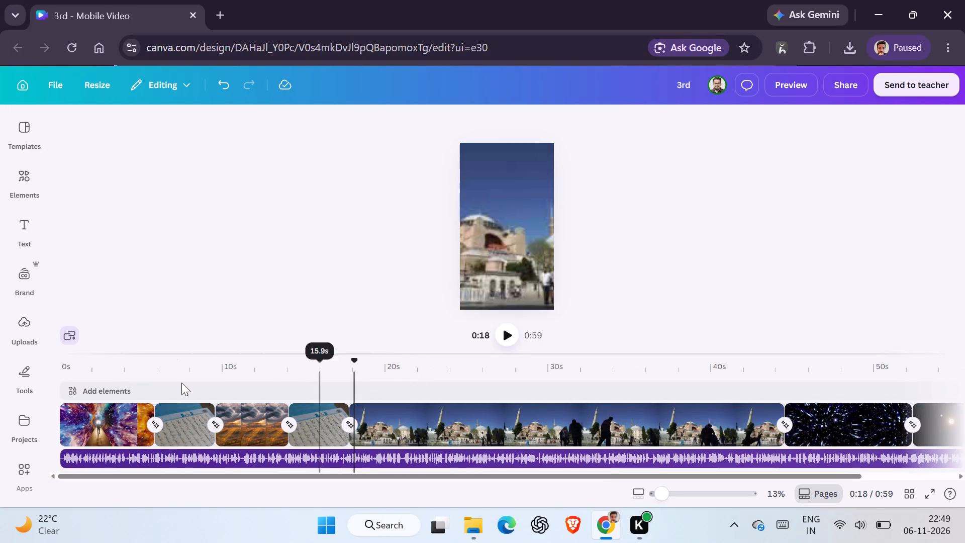
Bring up the library of uploaded videos beside the timeline.
scroll(146, 387, right, 2)
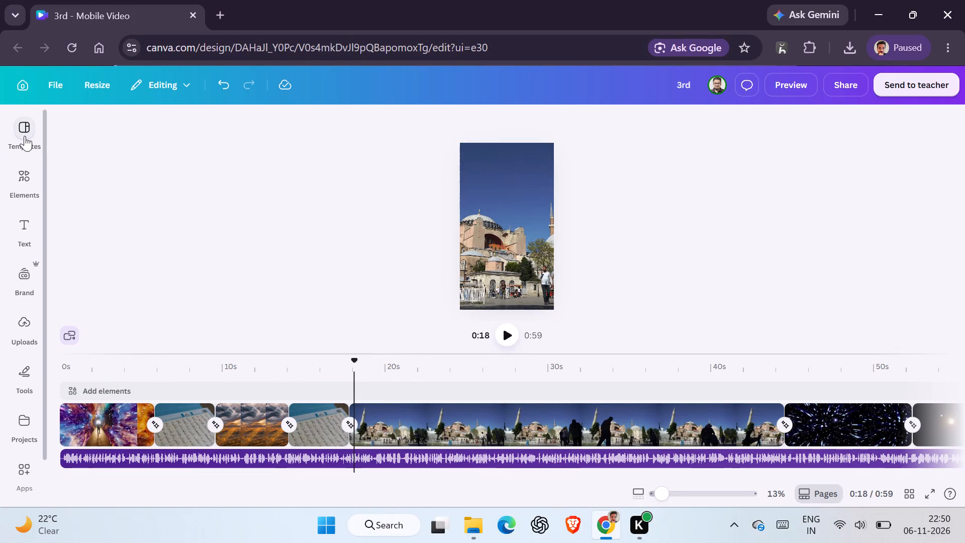
click(25, 136)
click(13, 312)
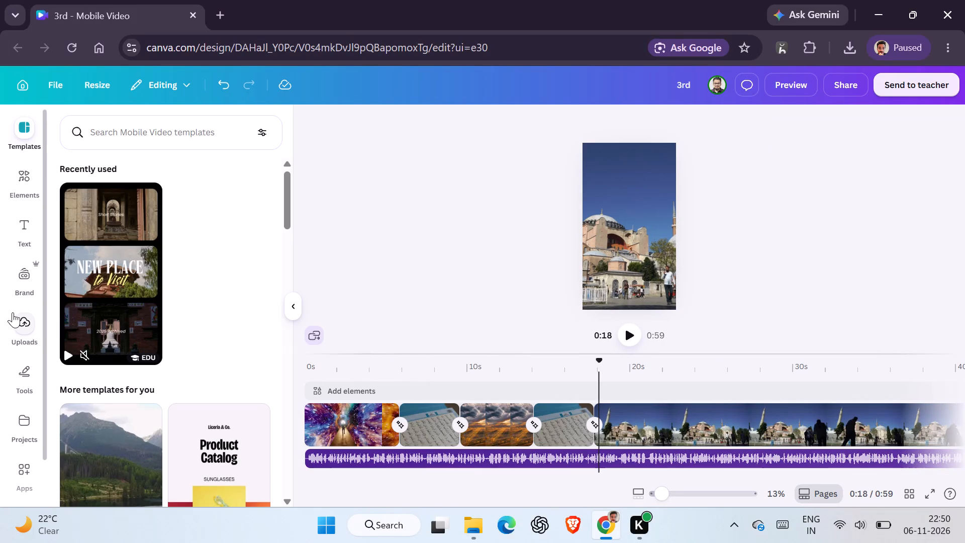
Play the video from about 2.6 s to review the transitions into the first book-page clip and the sunset-clouds clip.
click(348, 371)
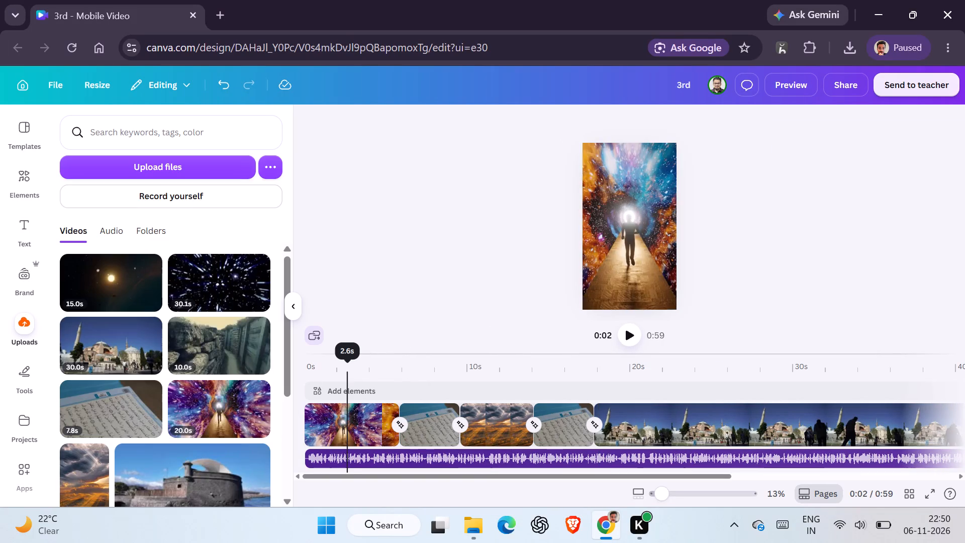
key(space)
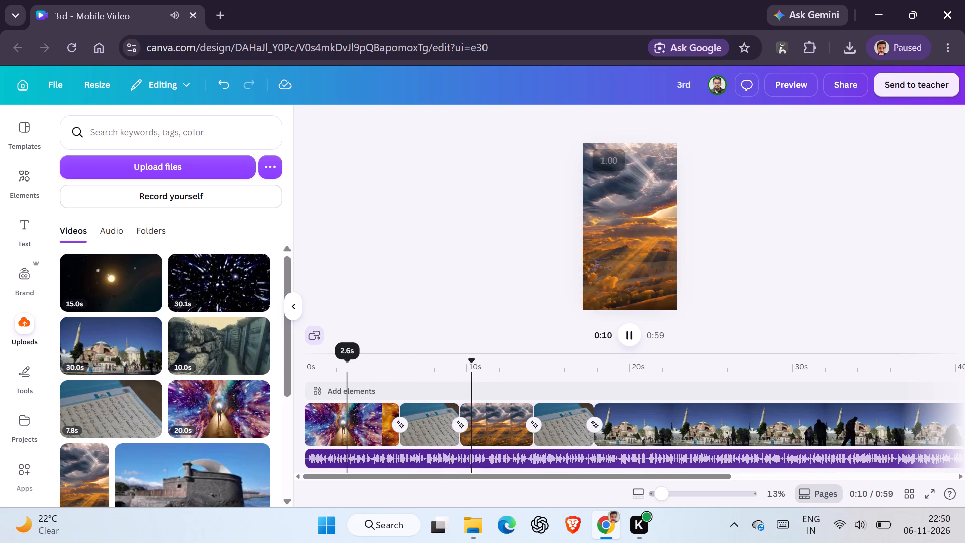
Stop the playback and return the playhead to the very start of the timeline at 0.0 s.
click(342, 373)
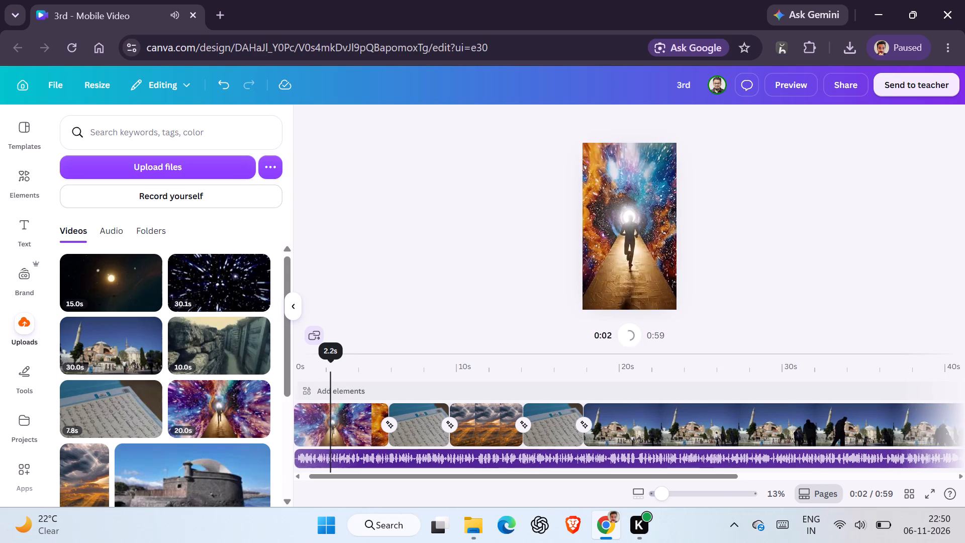
click(330, 368)
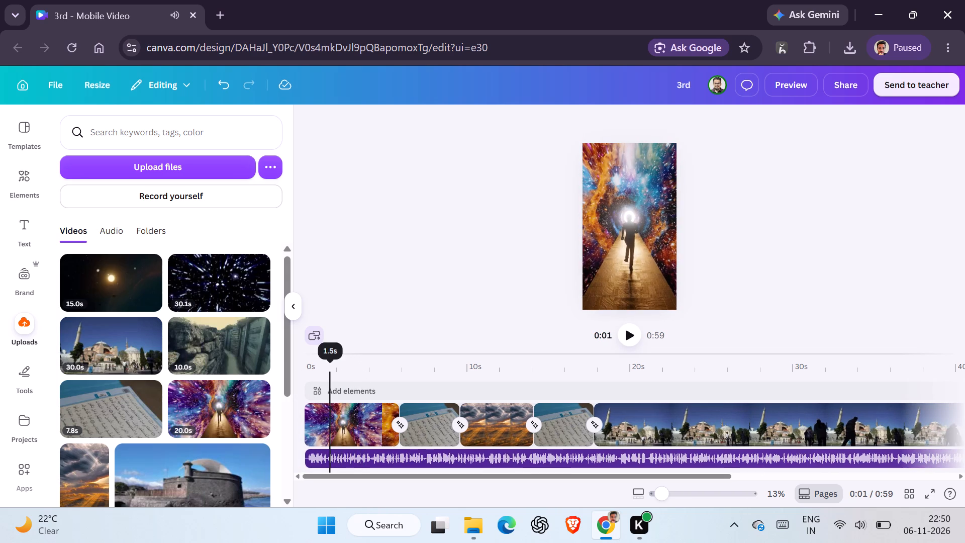
drag(330, 369, 297, 368)
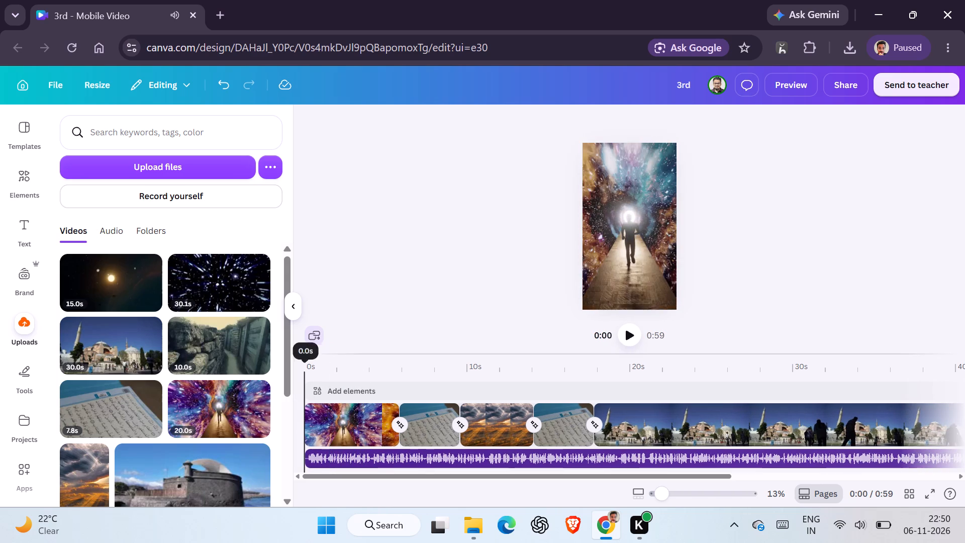
drag(297, 368, 296, 368)
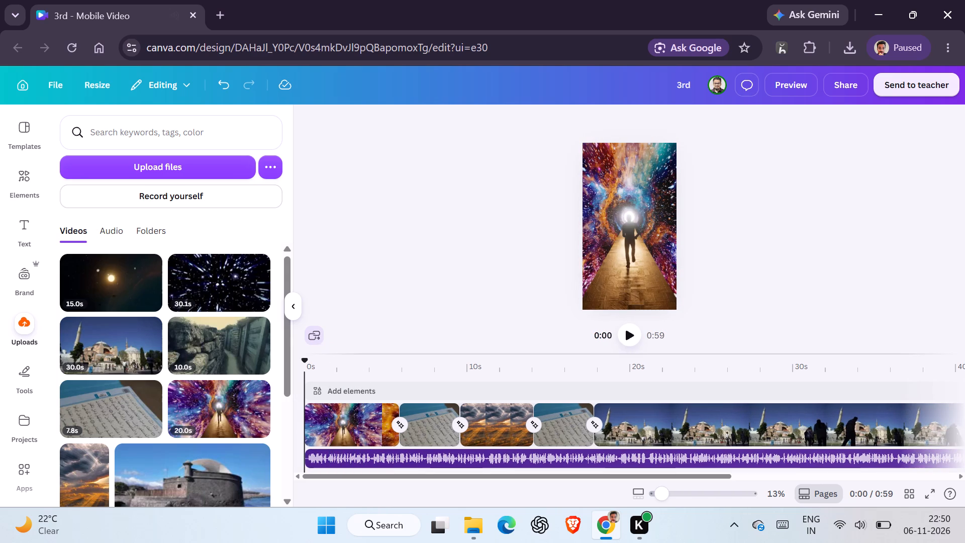
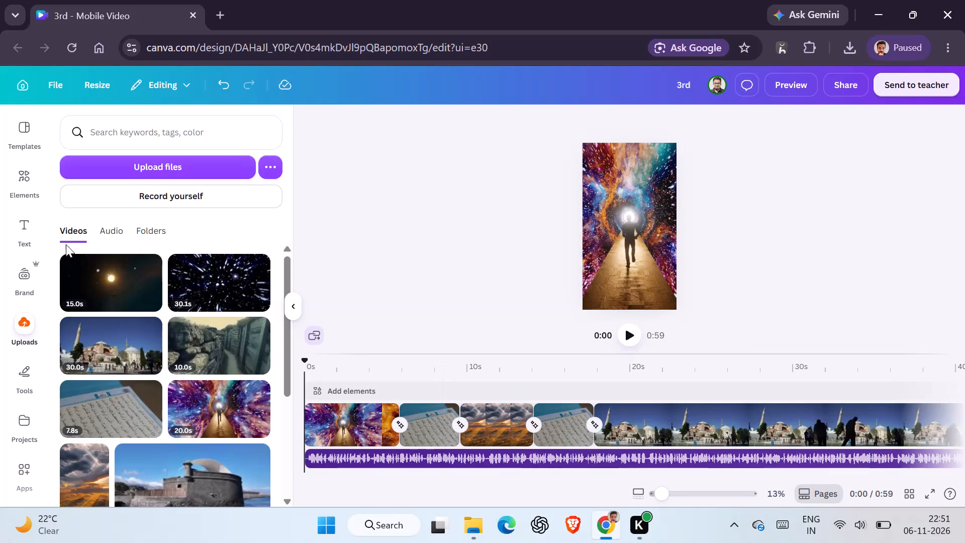
Add a body text element at the start of the video reading "Speaker:" followed by the speaker's full name.
click(17, 228)
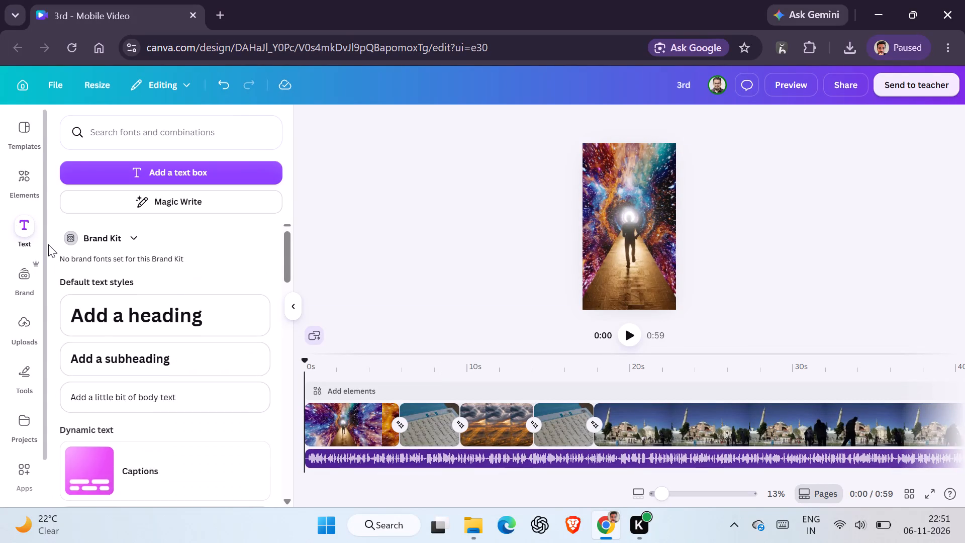
click(163, 392)
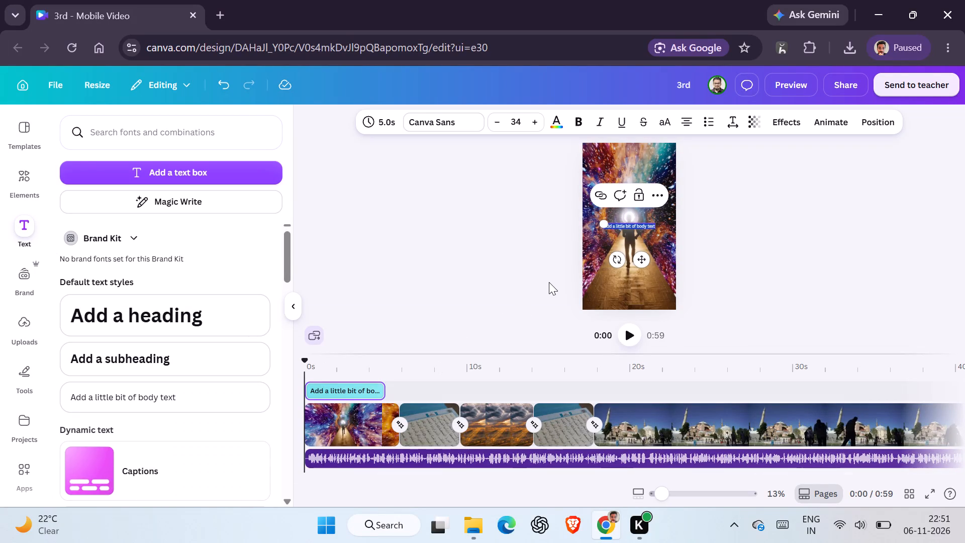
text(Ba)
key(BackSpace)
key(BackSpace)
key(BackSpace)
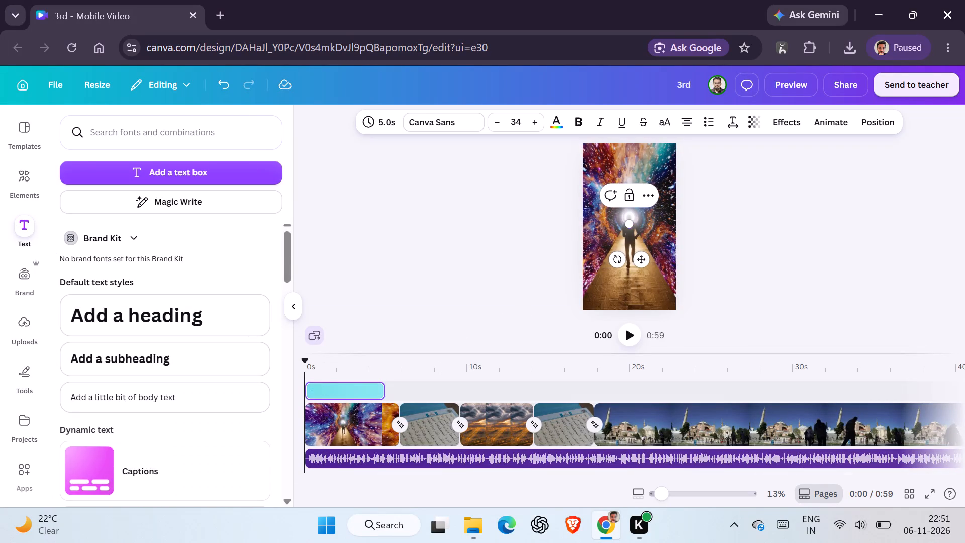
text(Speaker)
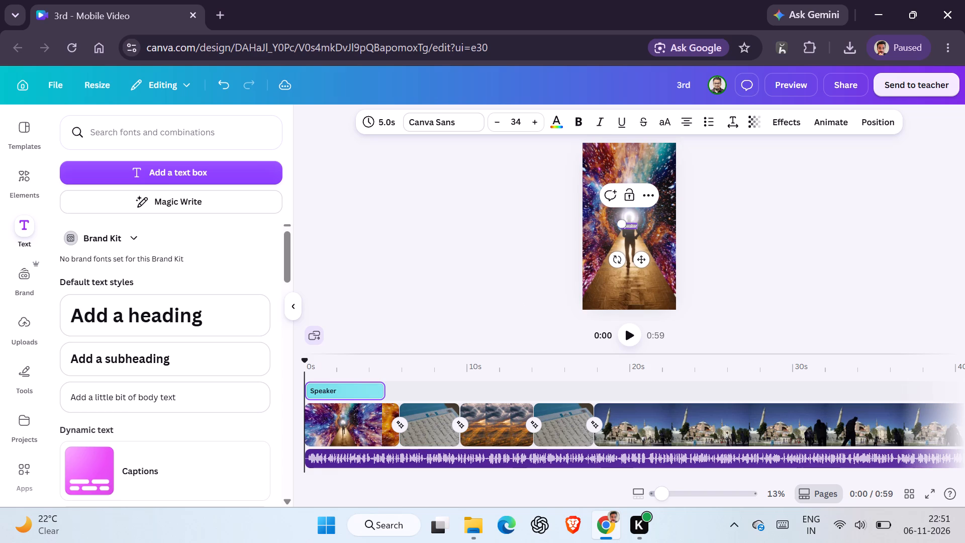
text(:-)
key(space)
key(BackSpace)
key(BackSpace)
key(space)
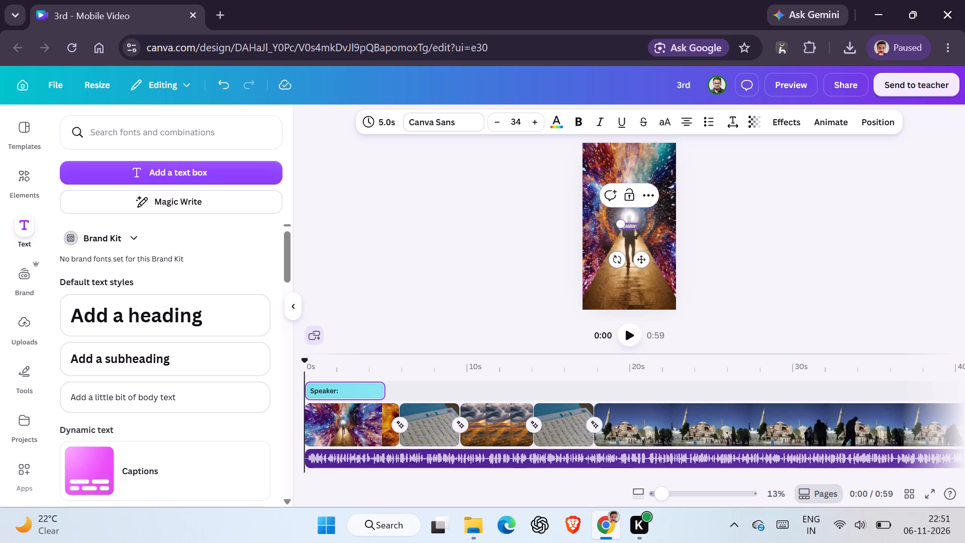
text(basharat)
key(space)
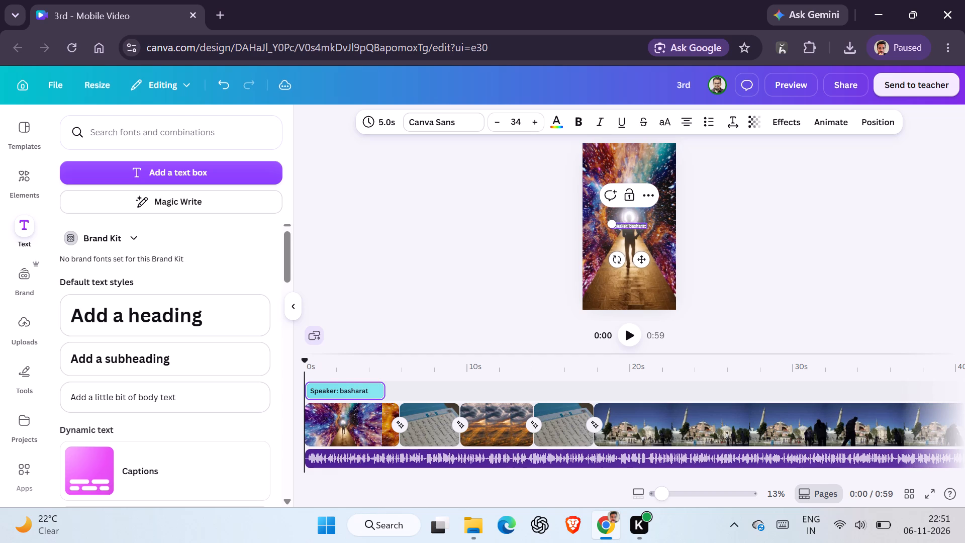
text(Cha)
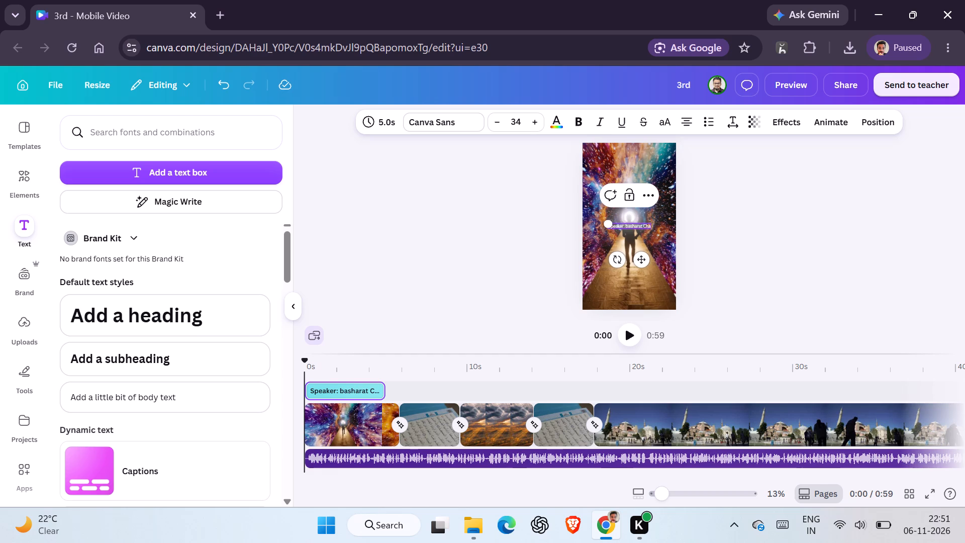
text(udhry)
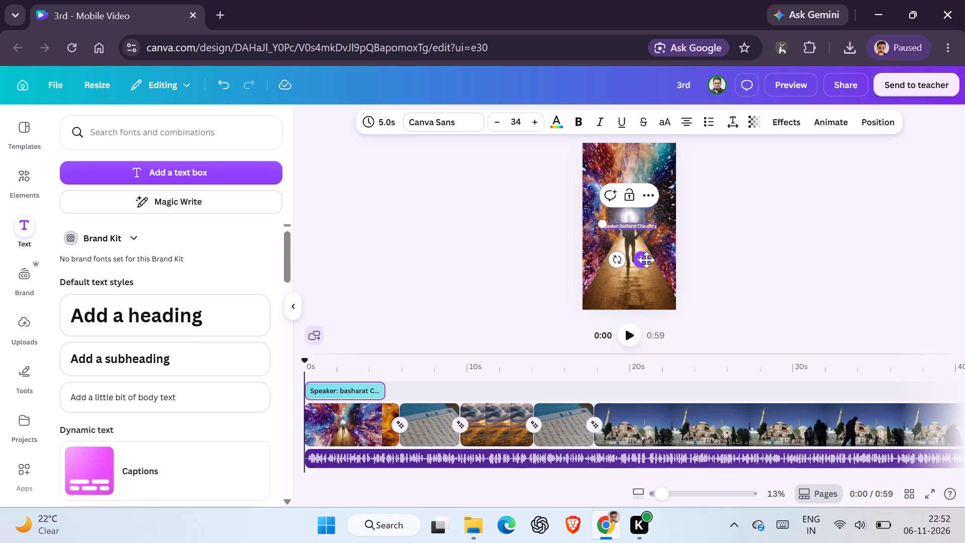
Move the speaker caption down to the lower part of the video frame, below the walking figure.
drag(645, 260, 642, 316)
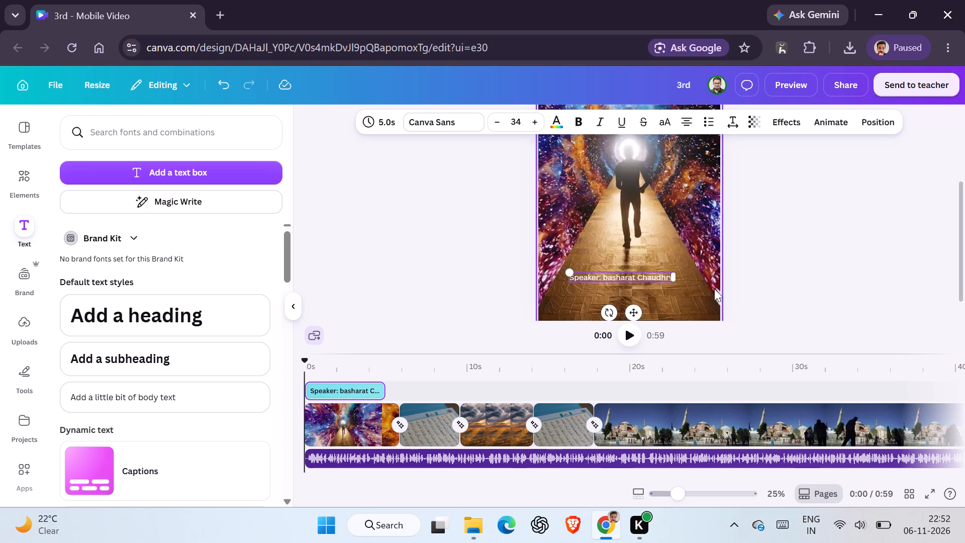
Capitalize the first letter of the speaker's first name in the caption.
click(583, 256)
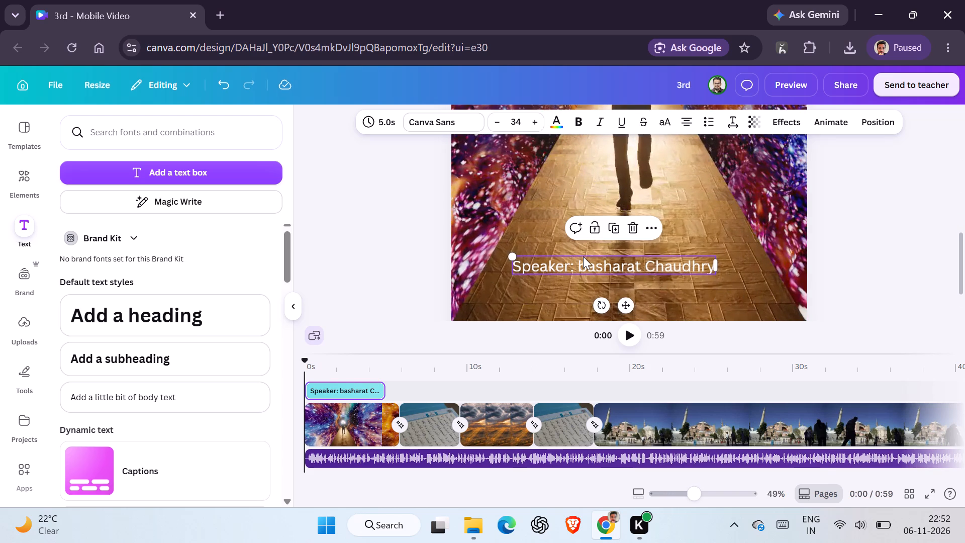
key(BackSpace)
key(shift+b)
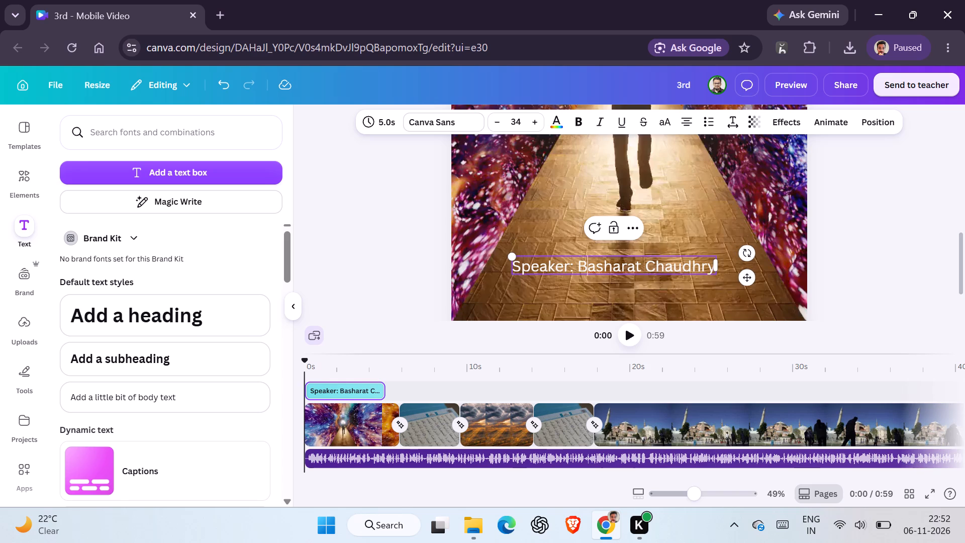
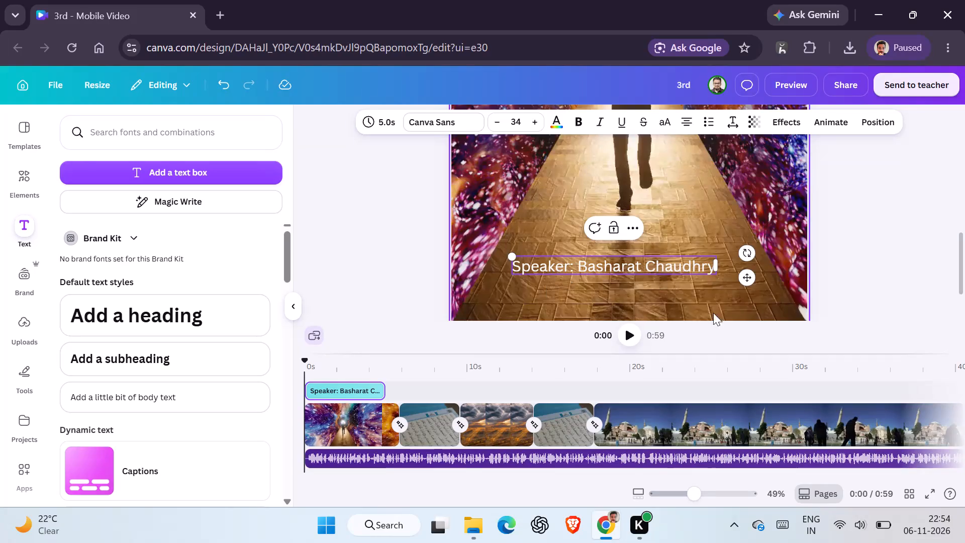
Nudge the speaker caption slightly down and to the right, closer to the bottom of the video frame.
drag(747, 277, 755, 296)
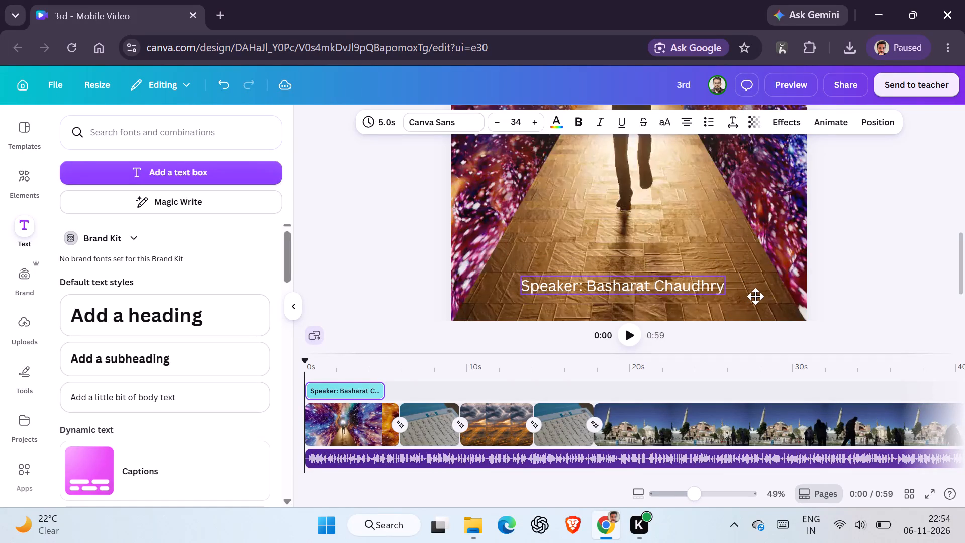
drag(755, 296, 756, 296)
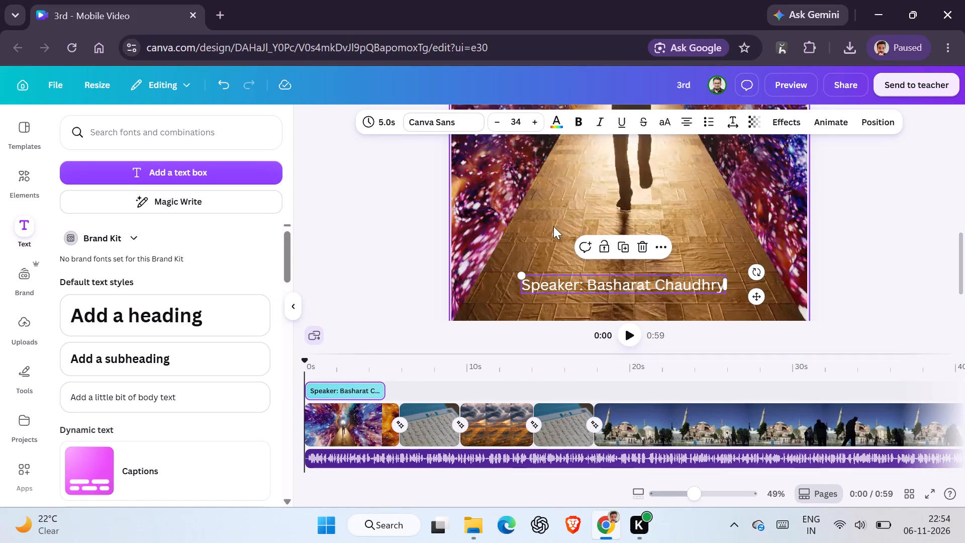
Change the speaker caption's font to Brick Sans.
click(447, 128)
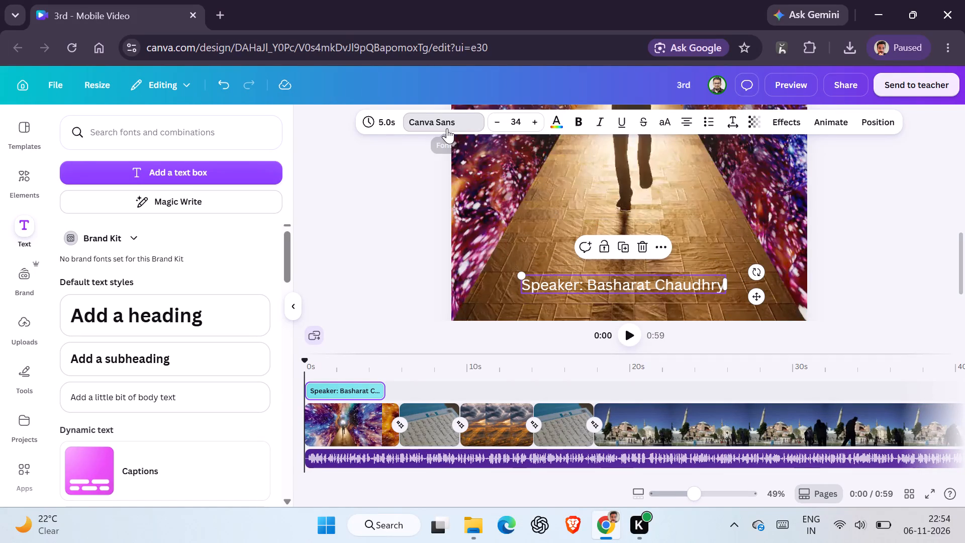
scroll(177, 314, down, 4)
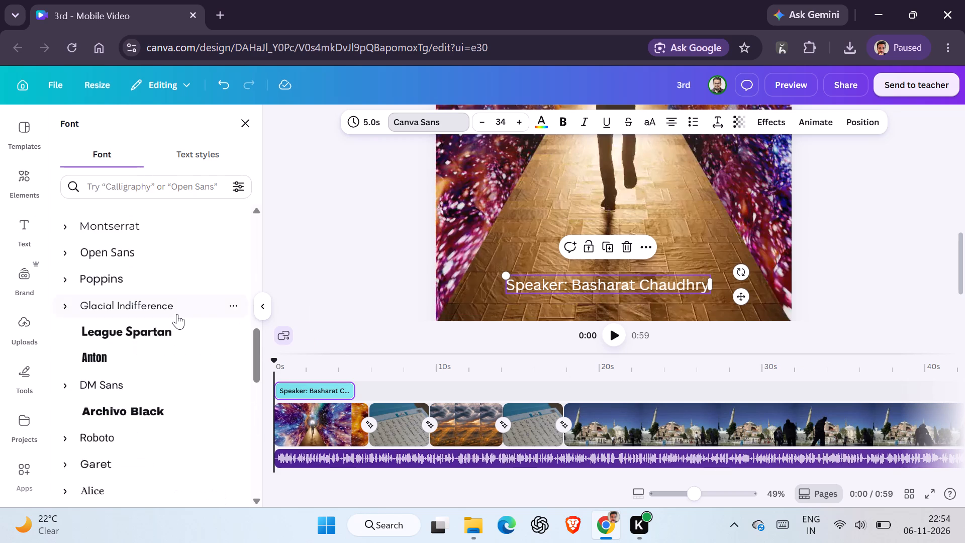
scroll(177, 314, down, 7)
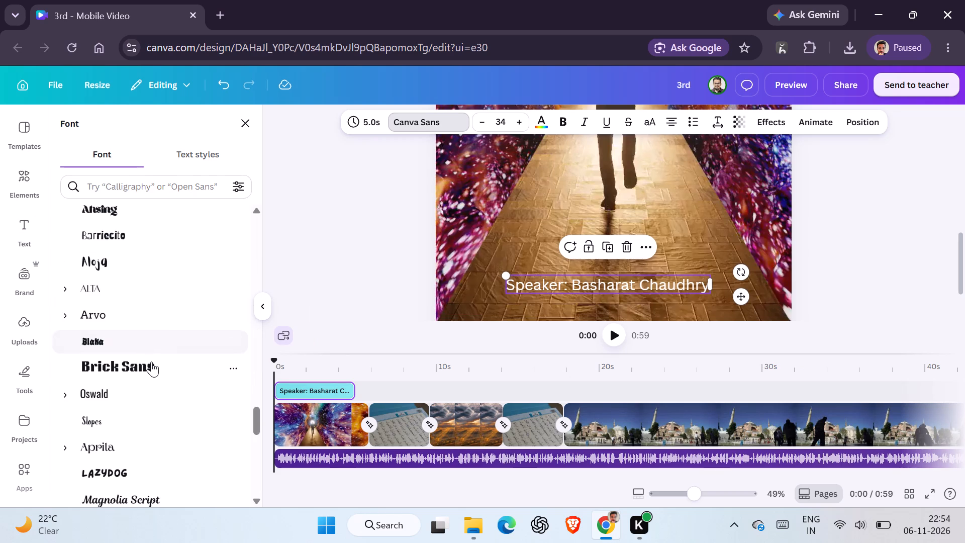
click(151, 363)
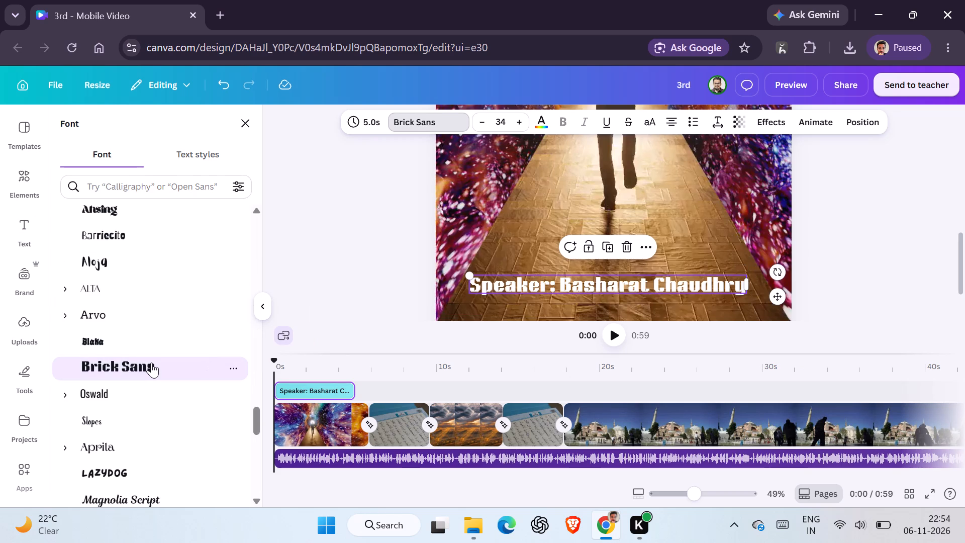
Set the speaker caption's transparency to 74.
click(739, 116)
drag(769, 172, 743, 177)
click(743, 177)
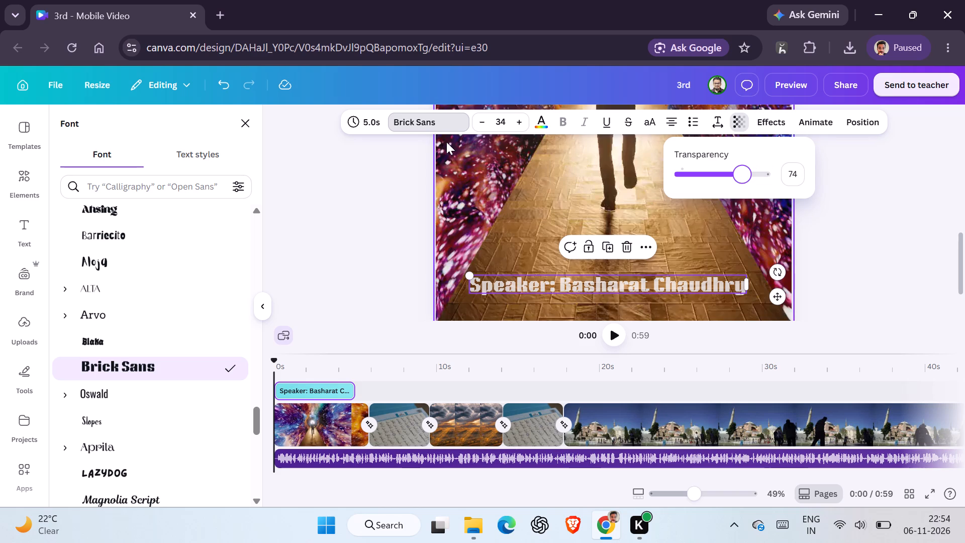
Color the speaker caption with the yellow from the default solid colors.
click(546, 124)
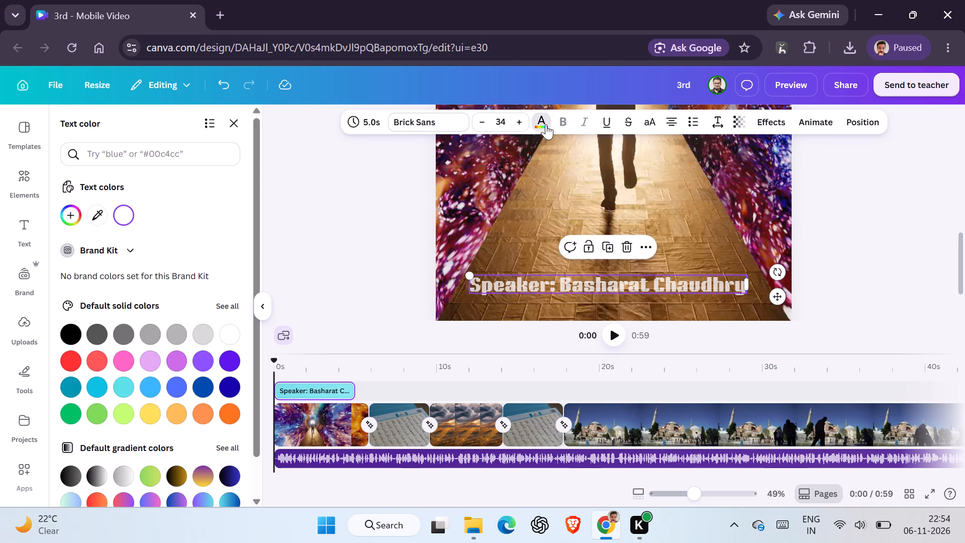
scroll(200, 366, down, 2)
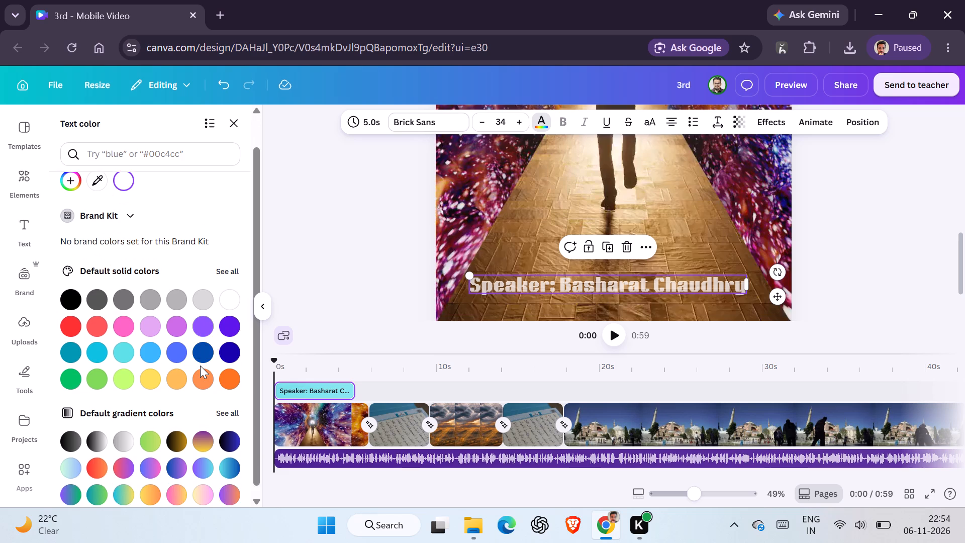
scroll(200, 366, down, 1)
click(153, 366)
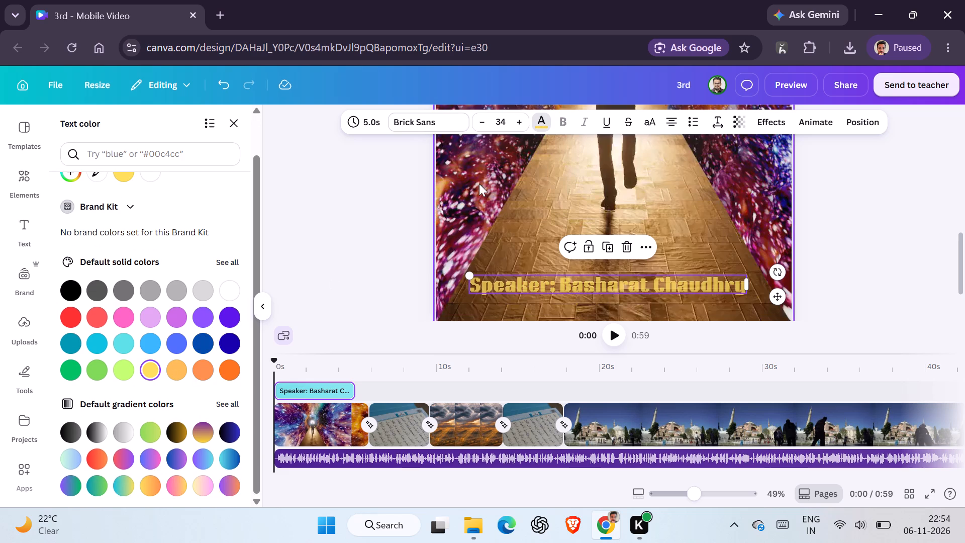
Reduce the speaker caption's font size to 28 and shift it slightly to the right in the frame.
click(481, 122)
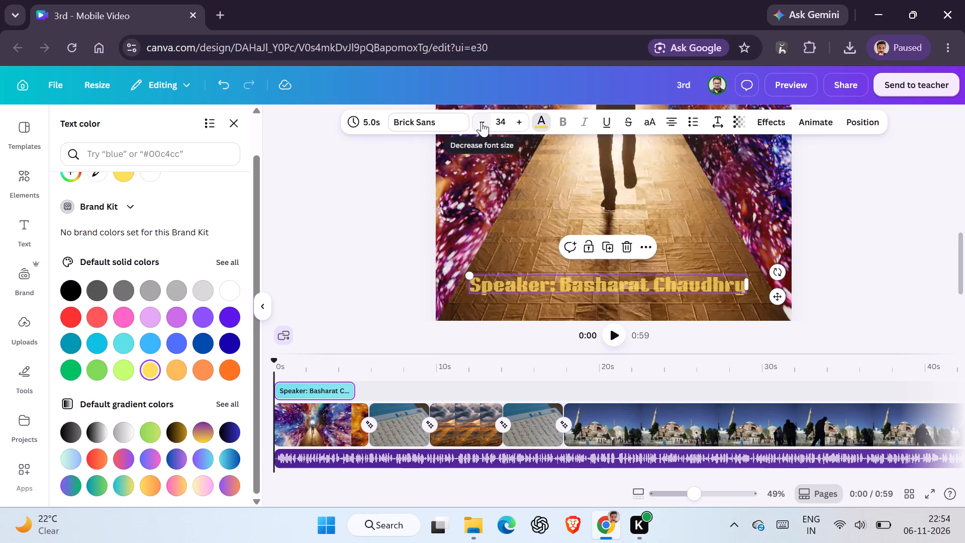
triple_click(481, 122)
double_click(481, 122)
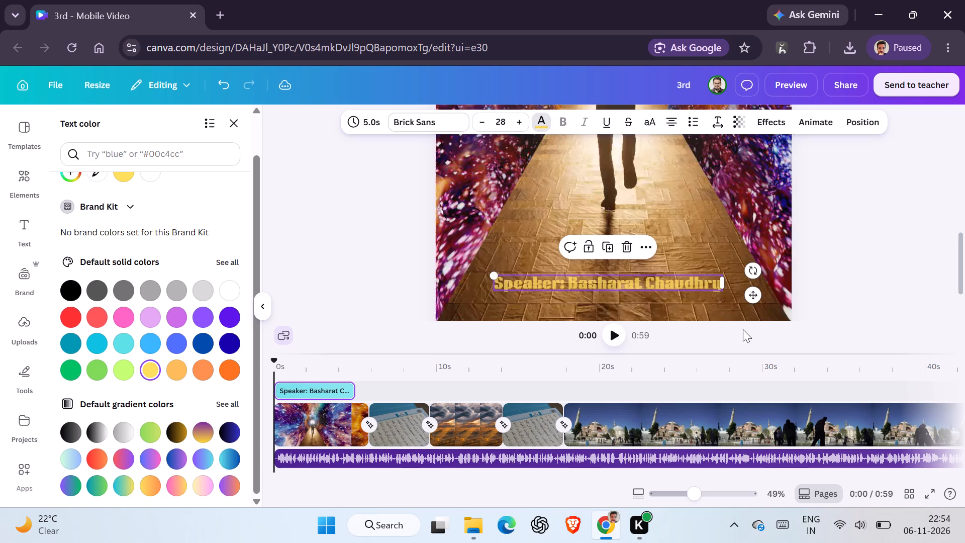
drag(756, 292, 764, 292)
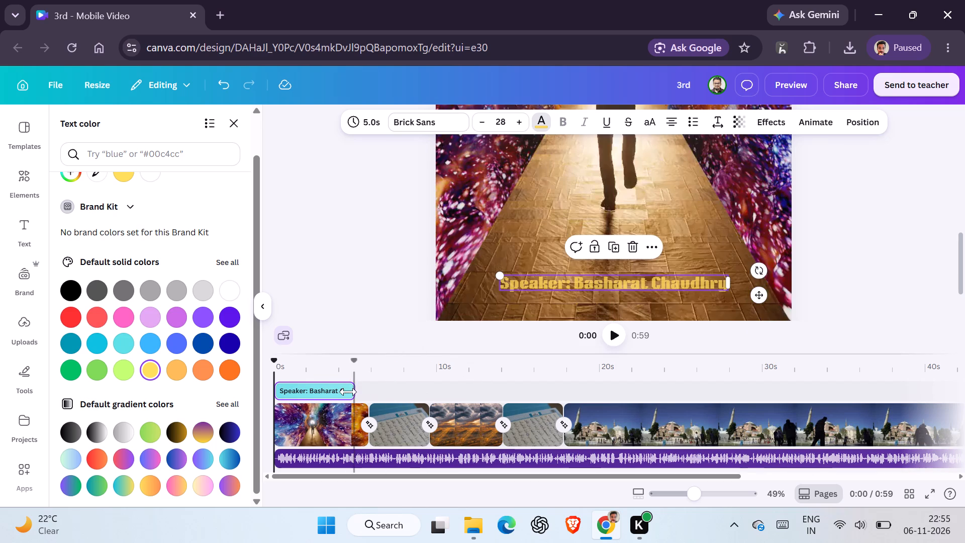
Extend the speaker caption's duration to 59.1 s so it spans the whole video timeline.
drag(350, 392, 679, 424)
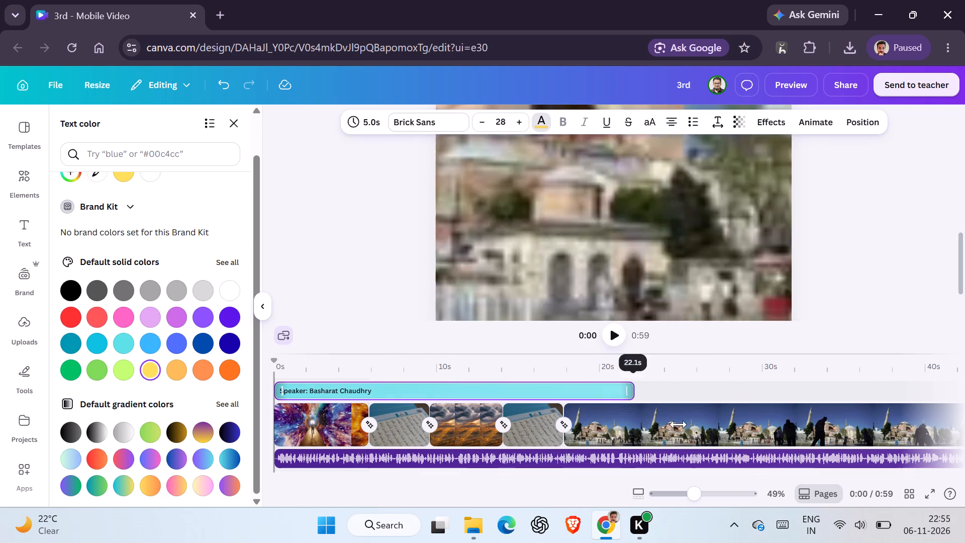
drag(679, 424, 964, 429)
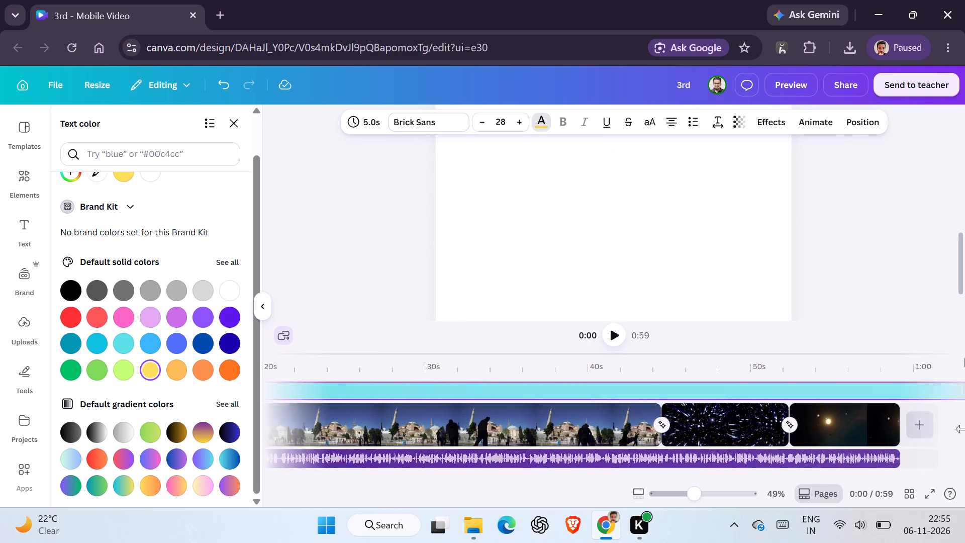
drag(964, 429, 910, 412)
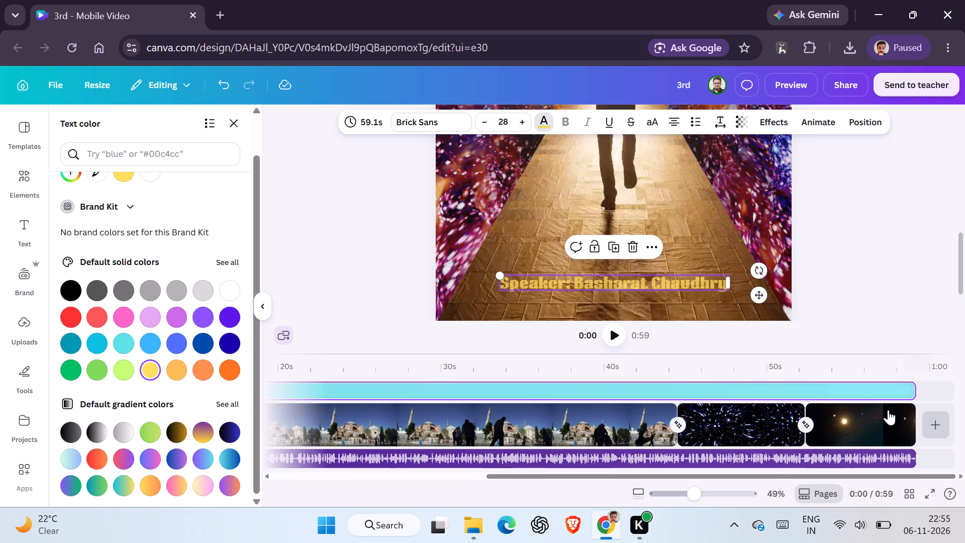
scroll(673, 403, right, 9)
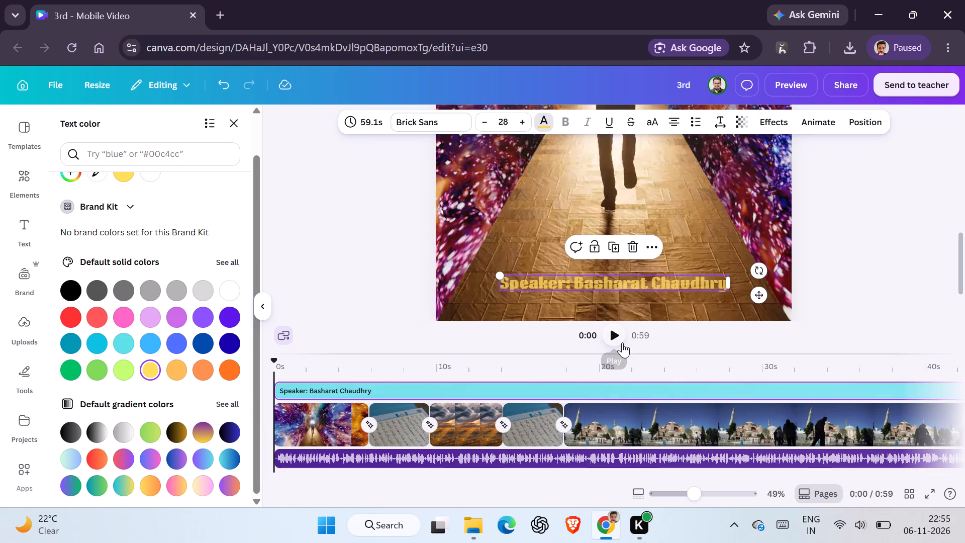
Play the video from the start, then watch the captioned opening clip in full screen and return to the editor.
click(622, 342)
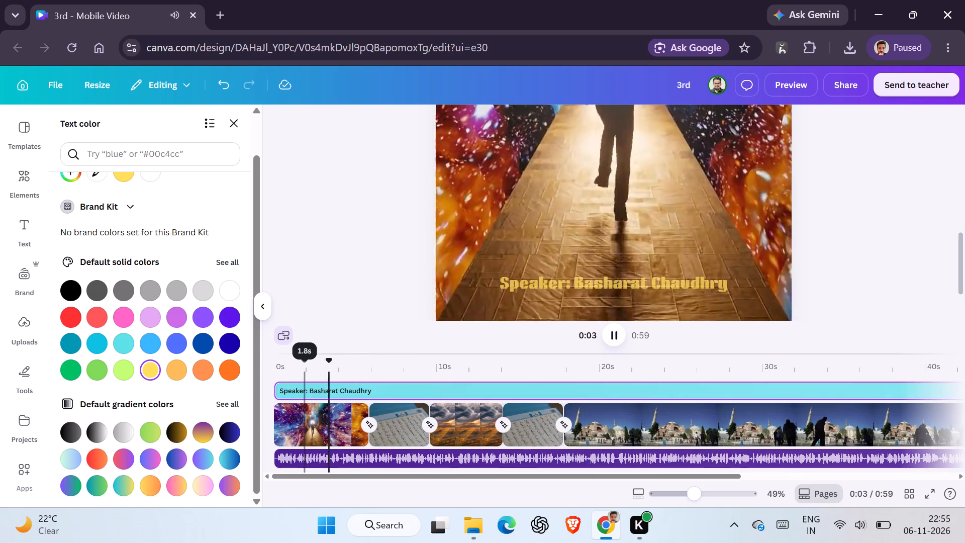
click(935, 500)
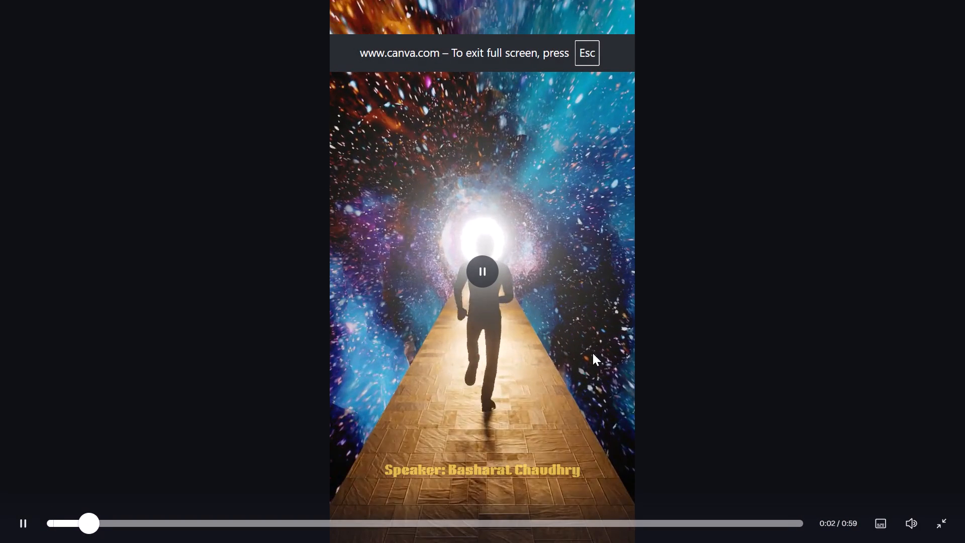
key(Escape)
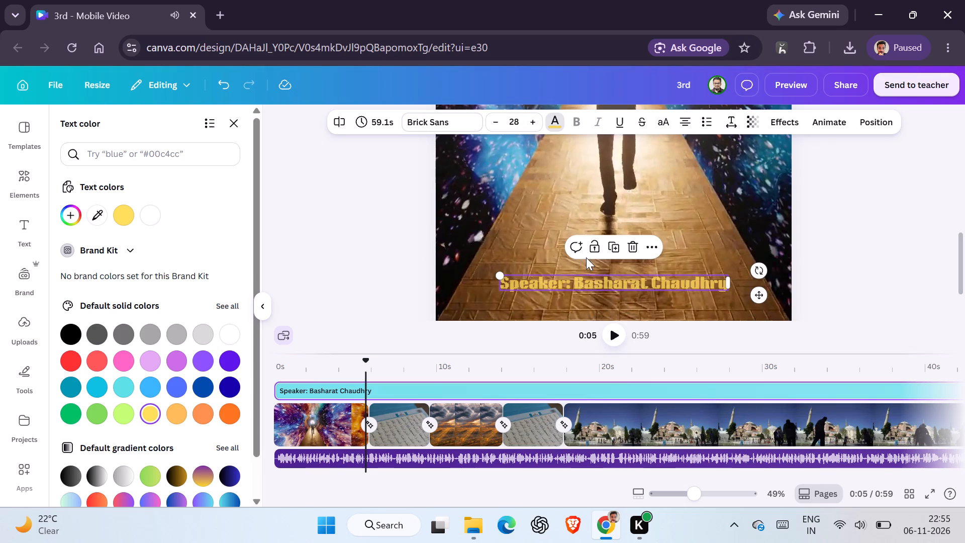
Replace the word "Speaker" in the caption with "Voice", keeping the colon and the name.
double_click(563, 279)
click(562, 280)
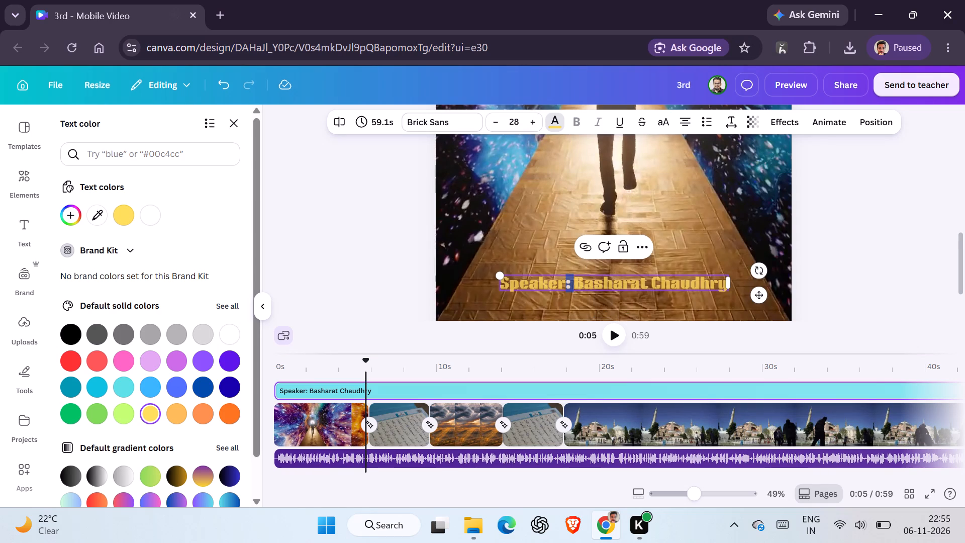
key(ctrl+BackSpace)
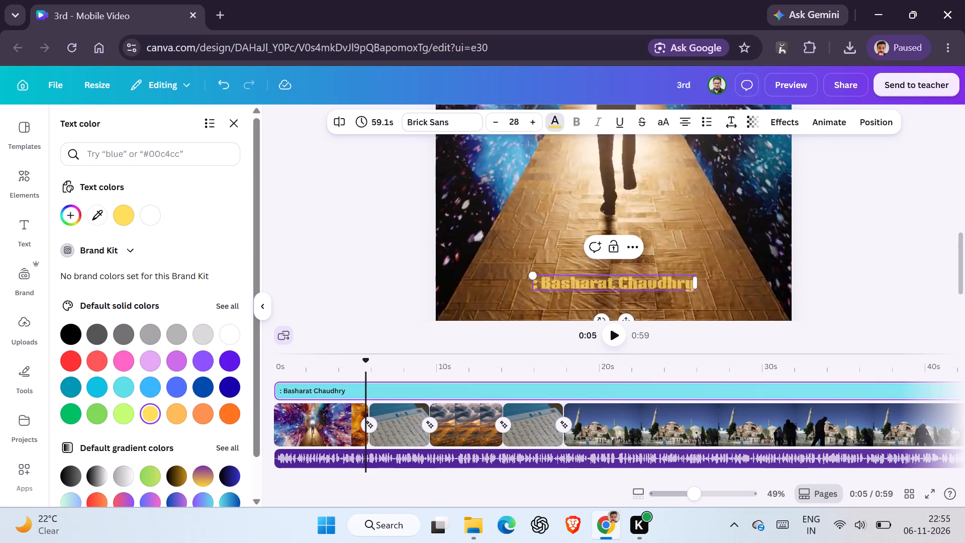
text(Voice)
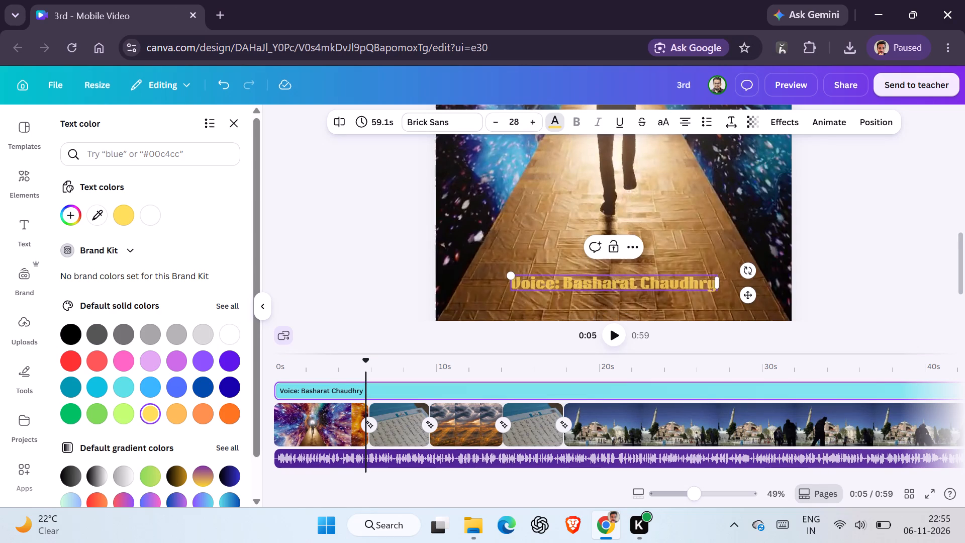
click(827, 333)
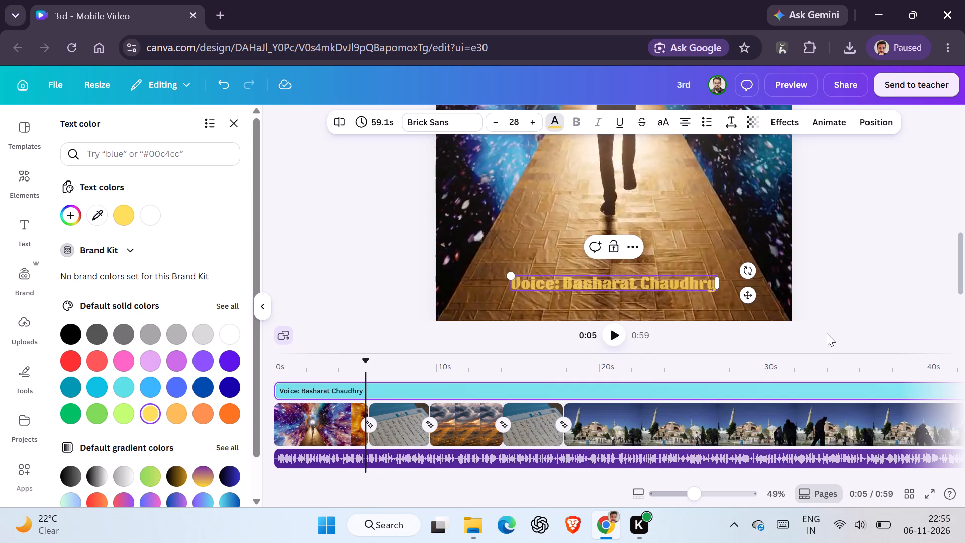
Make the voice caption slightly more transparent.
click(679, 287)
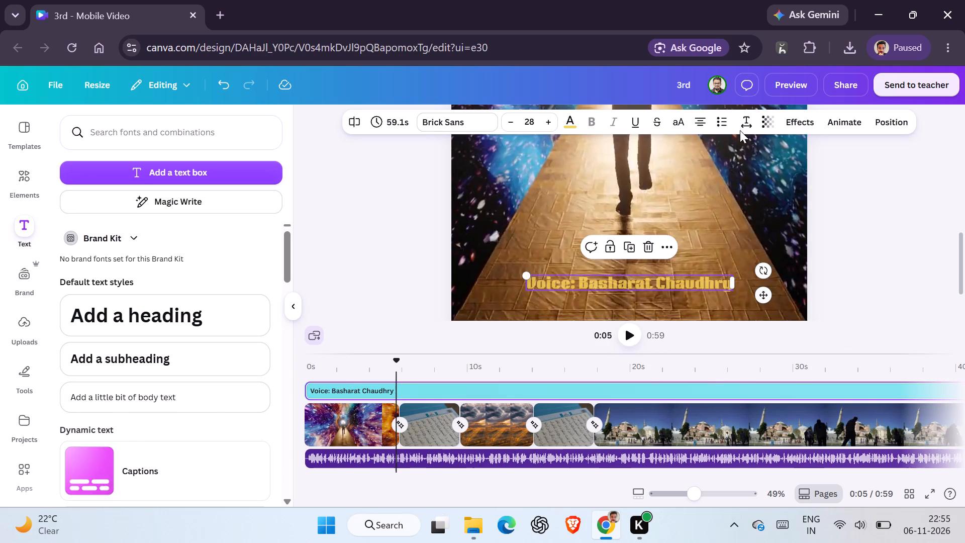
click(767, 123)
drag(772, 173, 765, 183)
click(867, 246)
scroll(867, 246, up, 1)
scroll(867, 246, down, 1)
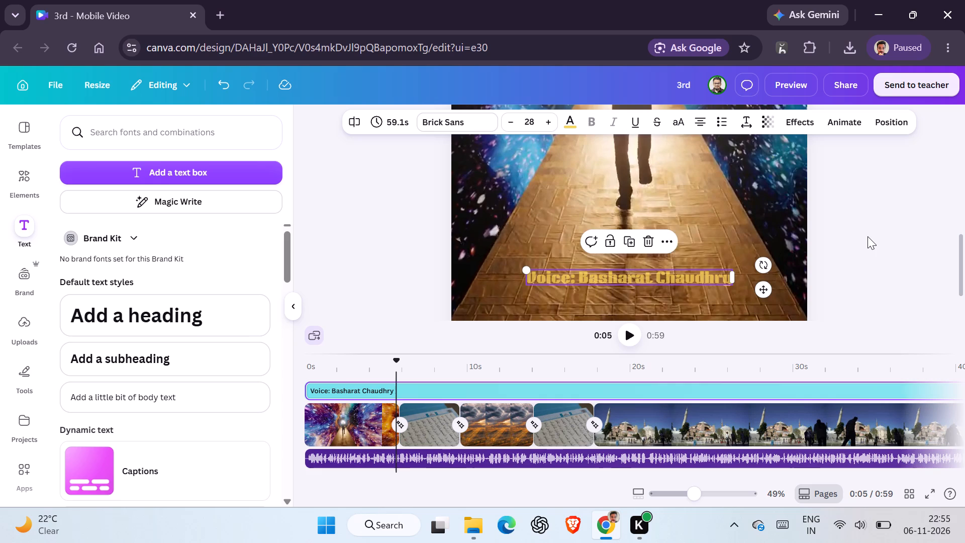
click(867, 236)
scroll(748, 213, up, 1)
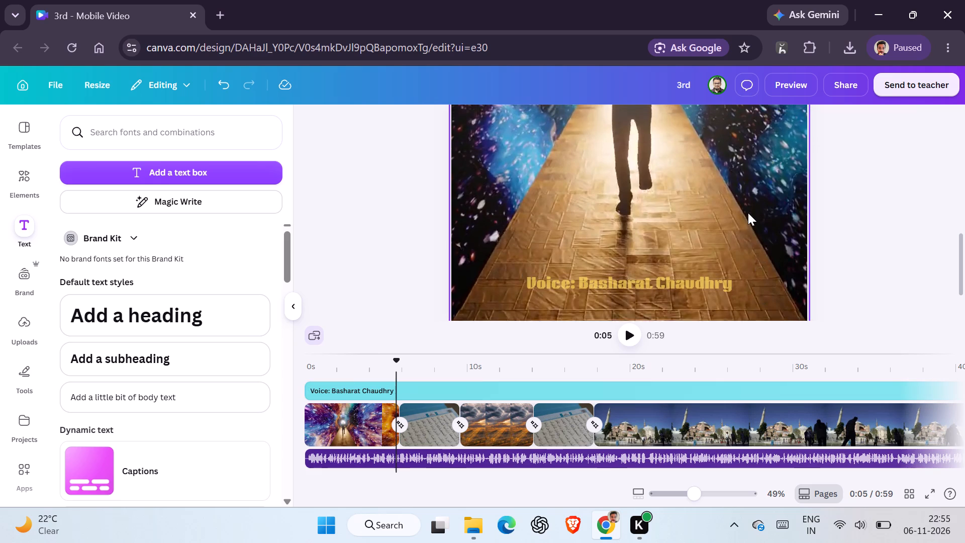
scroll(748, 213, up, 2)
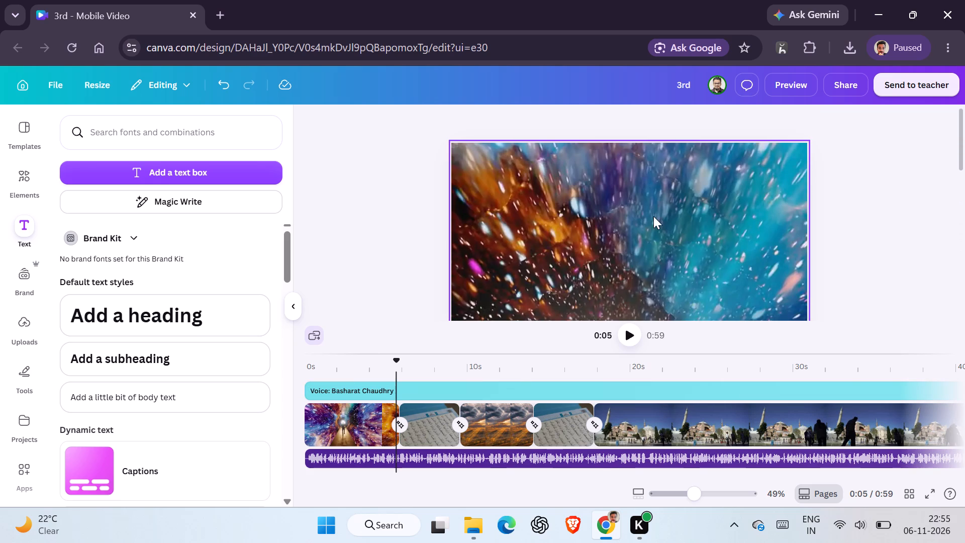
click(130, 370)
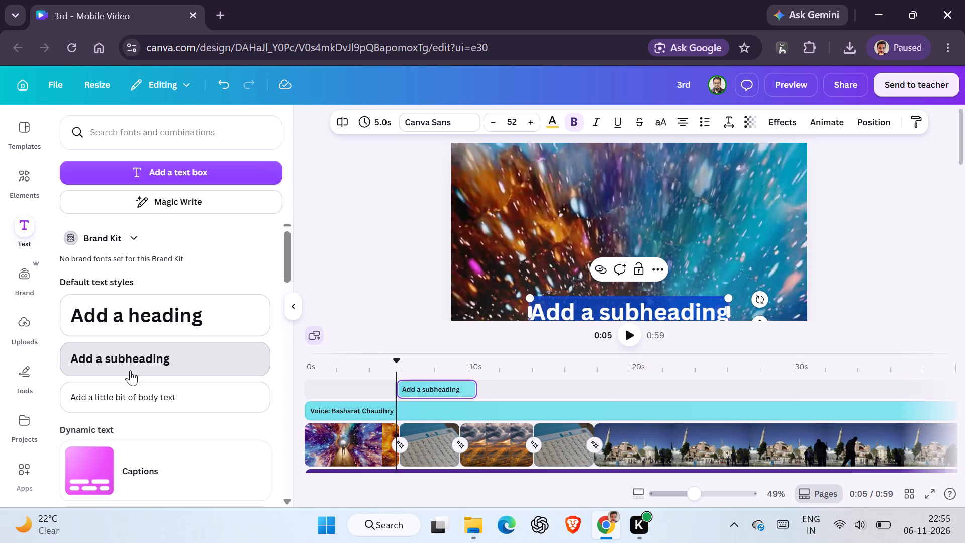
scroll(566, 313, down, 1)
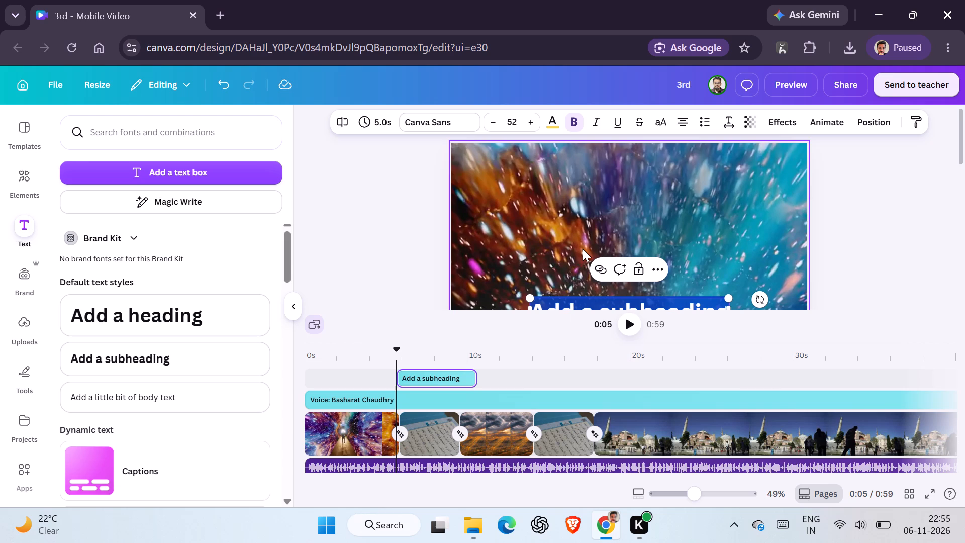
scroll(583, 249, down, 1)
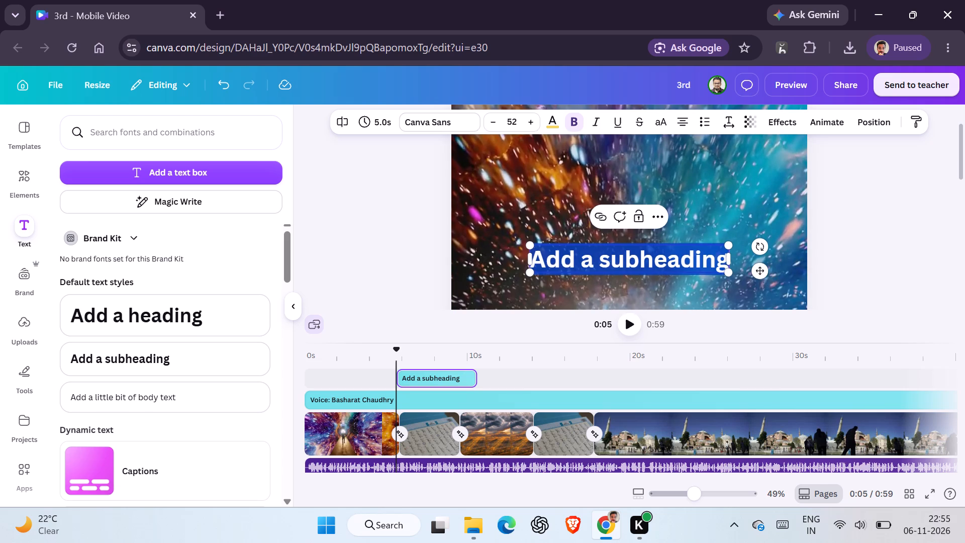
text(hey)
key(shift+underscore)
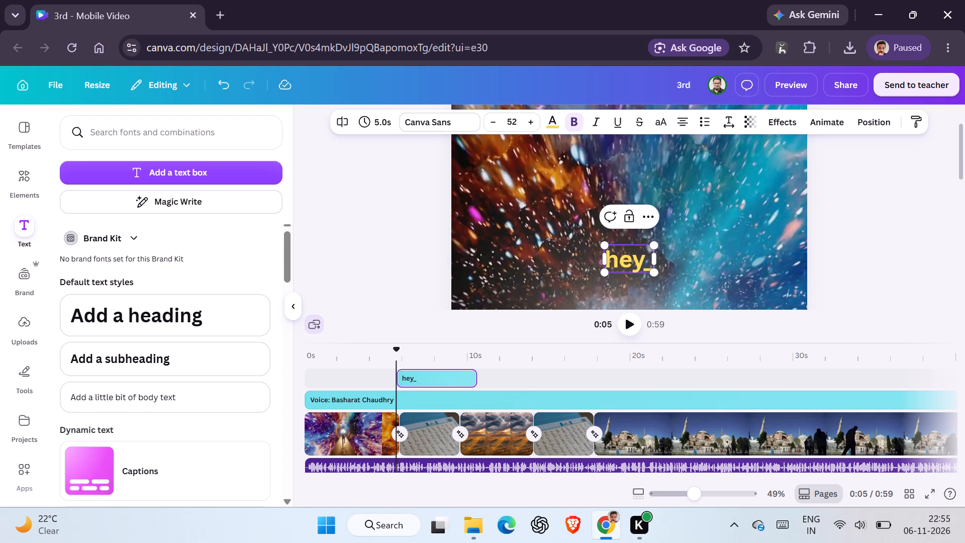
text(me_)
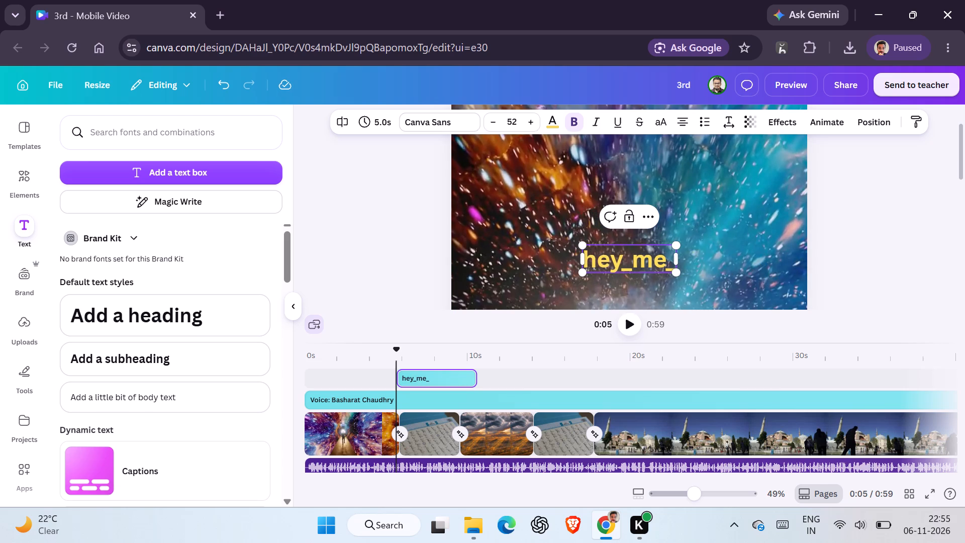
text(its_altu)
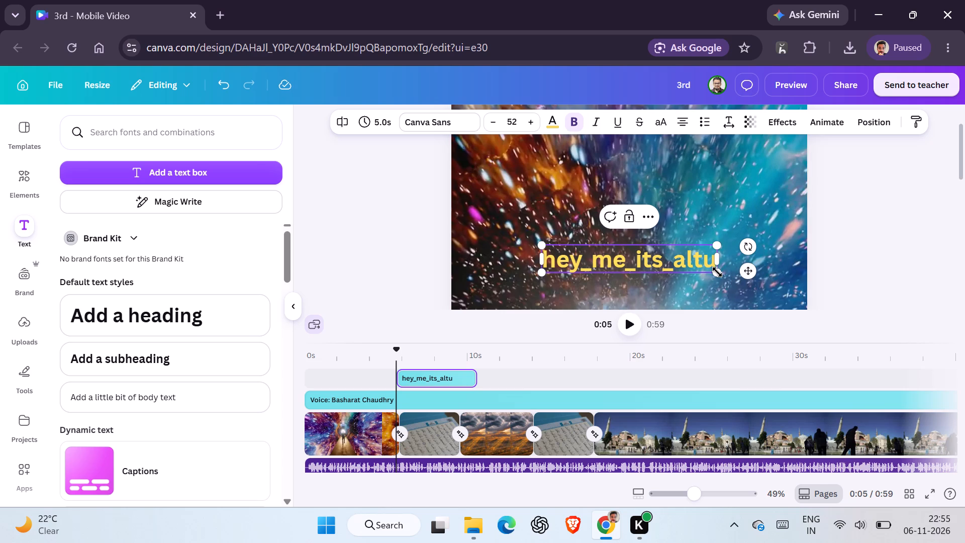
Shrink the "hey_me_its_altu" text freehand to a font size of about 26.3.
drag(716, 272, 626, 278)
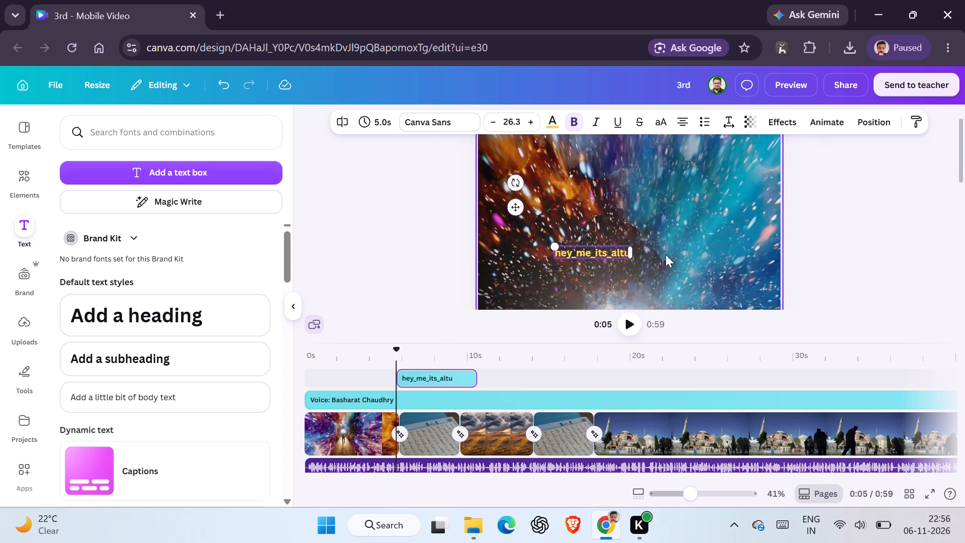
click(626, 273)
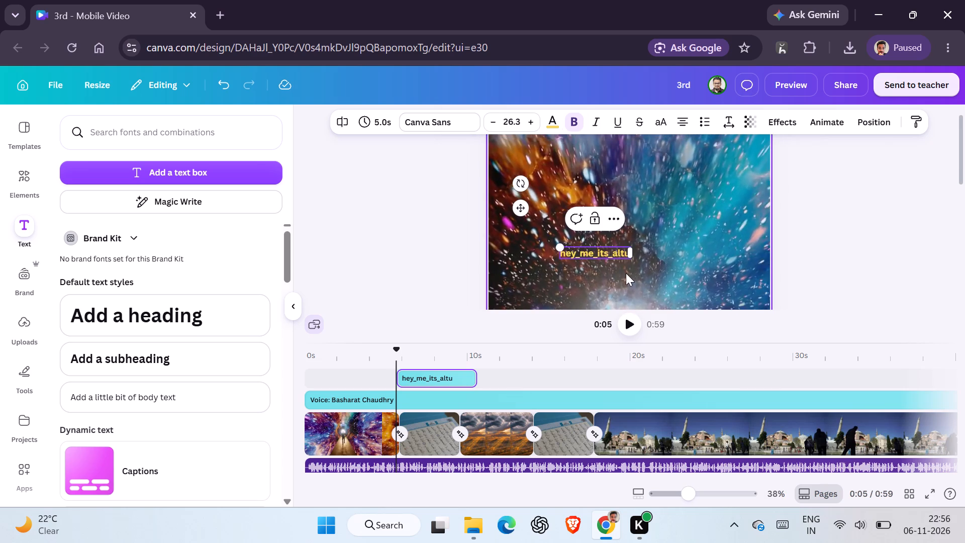
Change the font of the "hey_me_its_altu" text to Blaka.
click(615, 250)
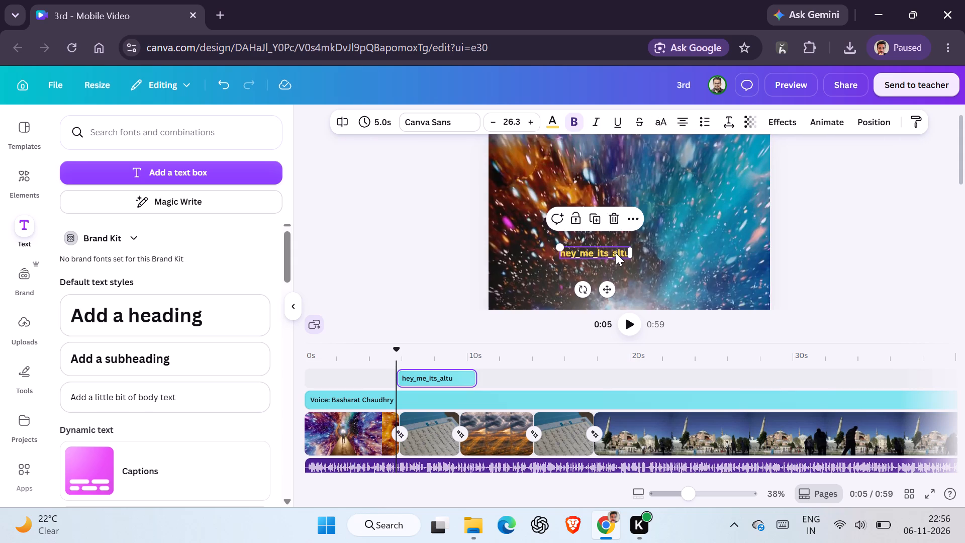
click(433, 125)
click(433, 125)
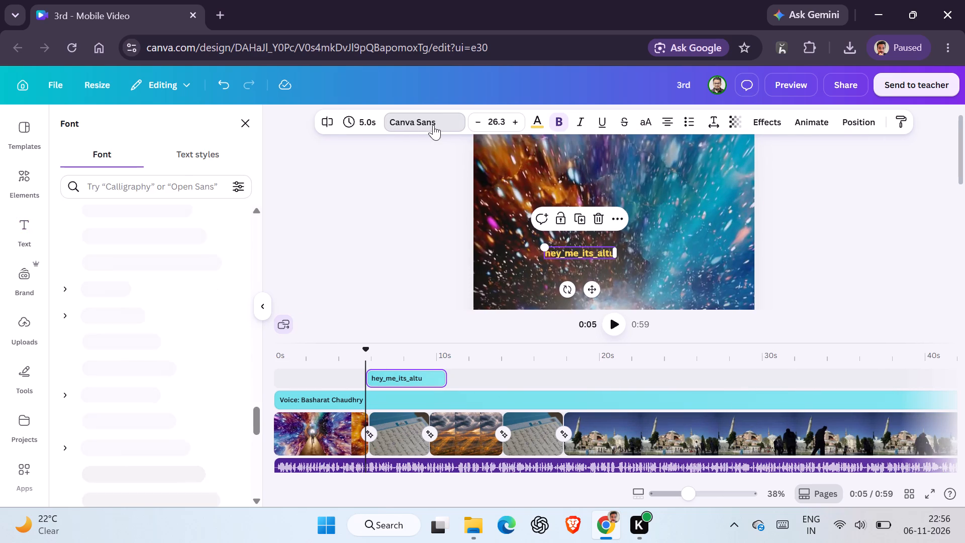
click(426, 118)
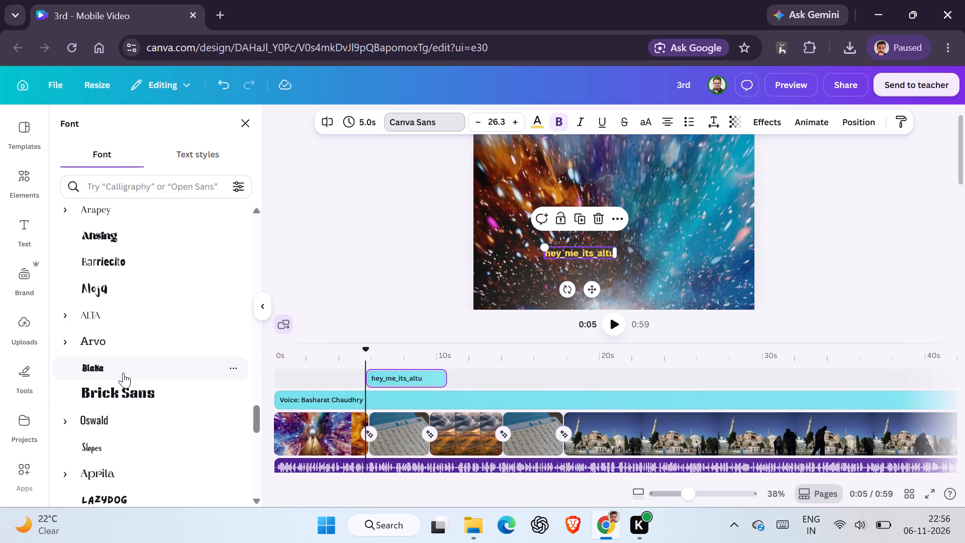
click(123, 373)
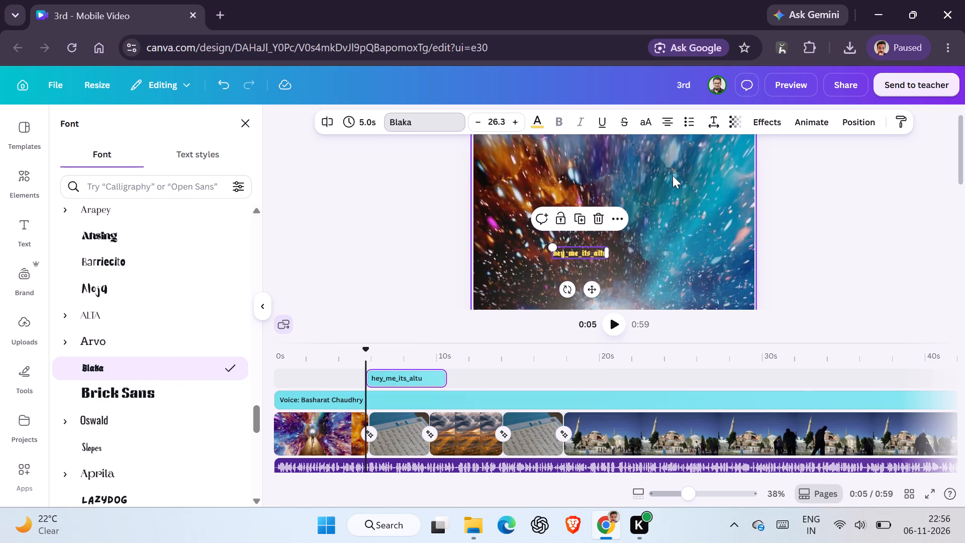
click(737, 124)
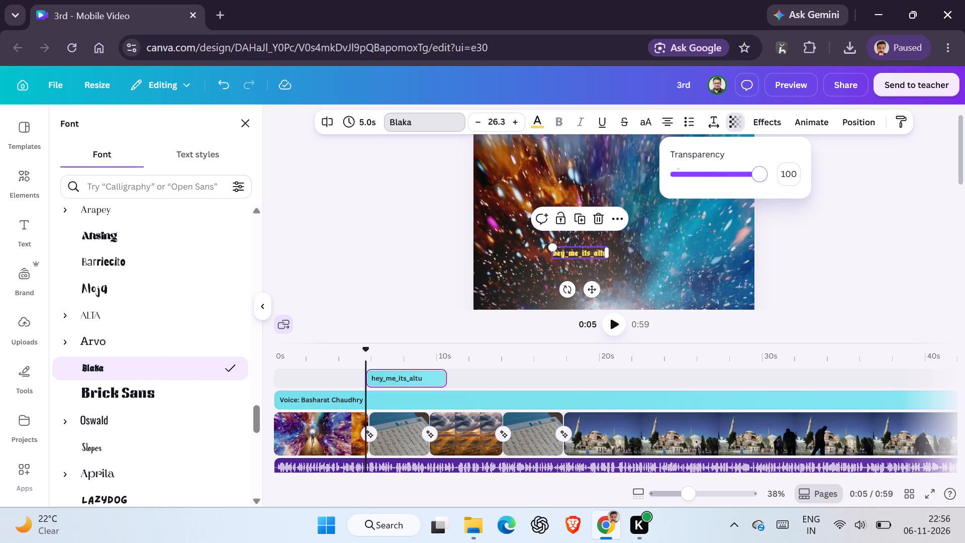
drag(754, 178, 730, 189)
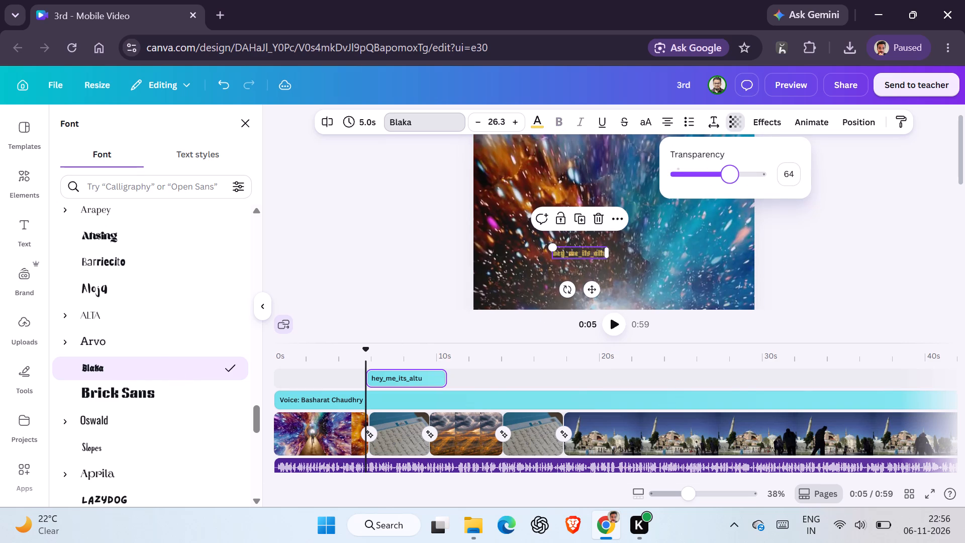
drag(730, 189, 738, 194)
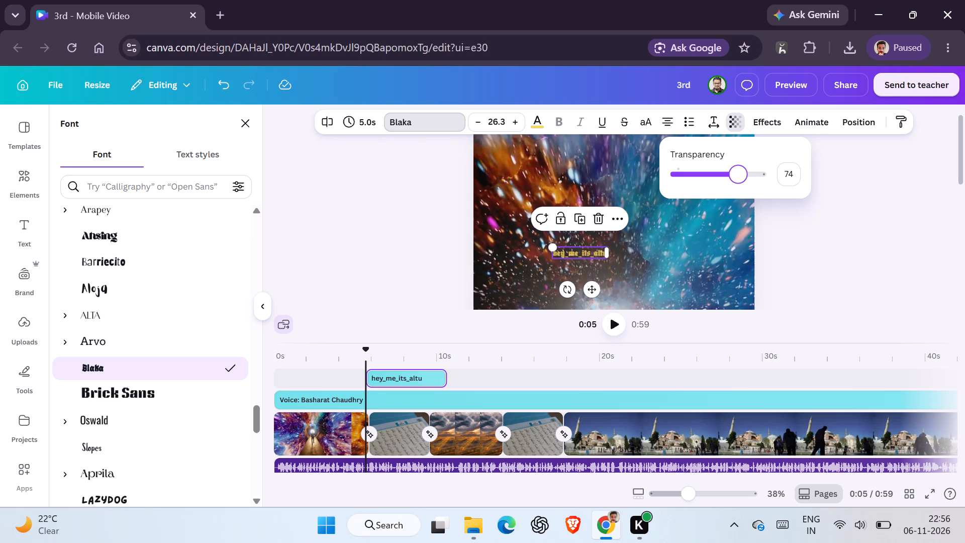
Set the handle text's font size to 40 and enlarge it freehand to about 48.7.
click(492, 123)
text(40)
key(Return)
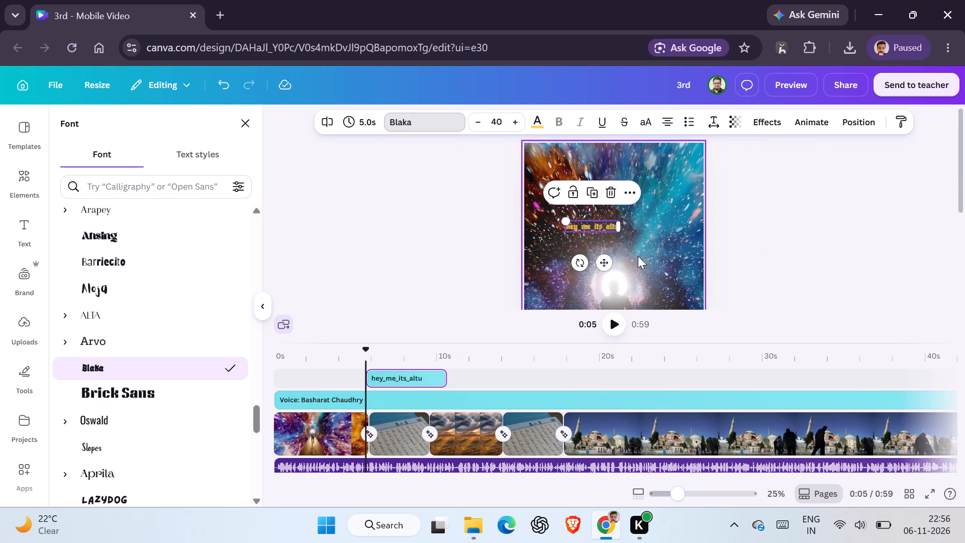
drag(616, 220, 634, 240)
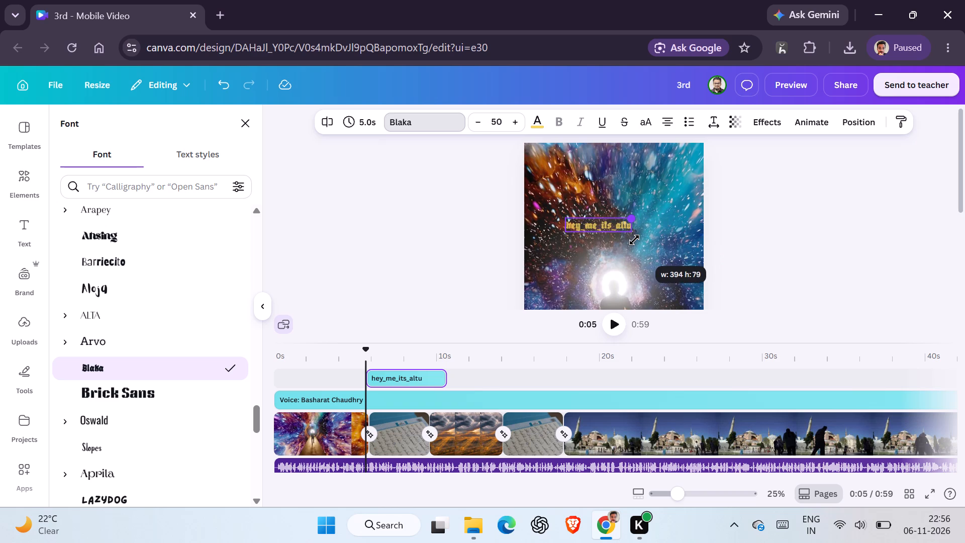
drag(634, 240, 633, 242)
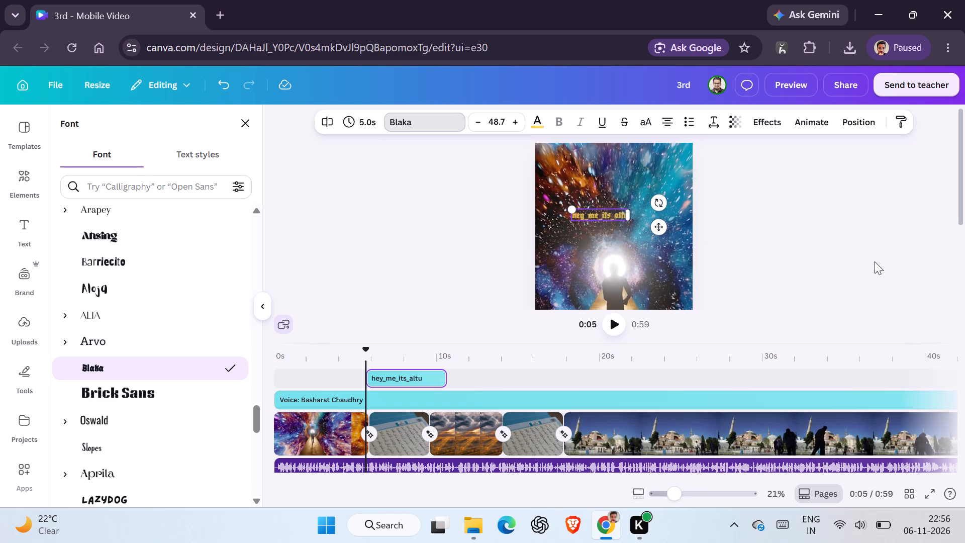
Move the handle text to the lower part of the frame, horizontally centred directly beneath the voice caption.
click(587, 248)
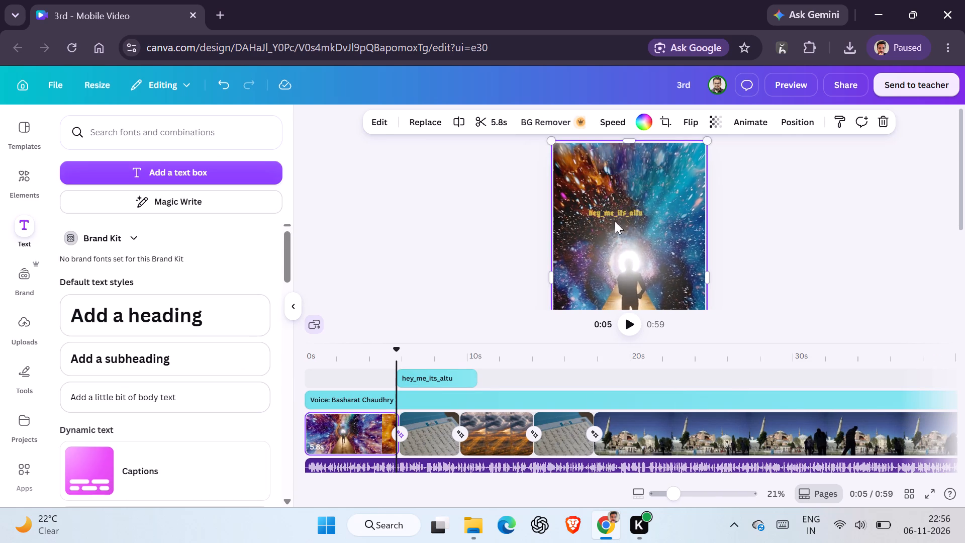
click(623, 214)
drag(623, 214, 632, 171)
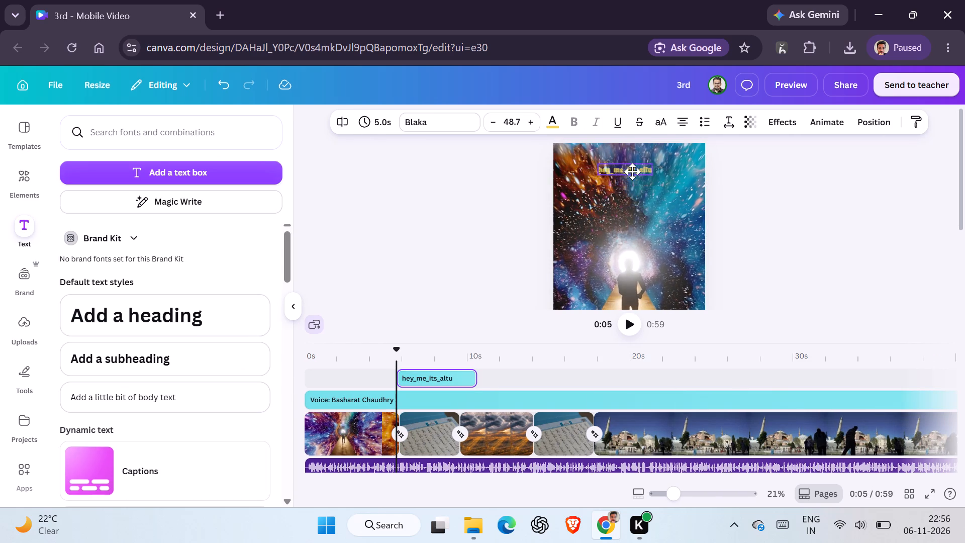
drag(632, 171, 627, 200)
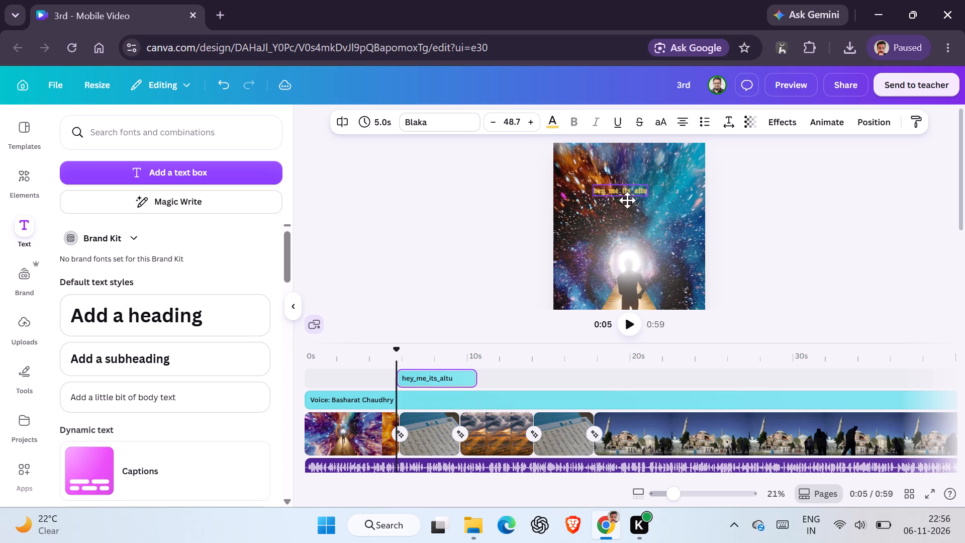
drag(627, 200, 627, 218)
scroll(627, 218, down, 1)
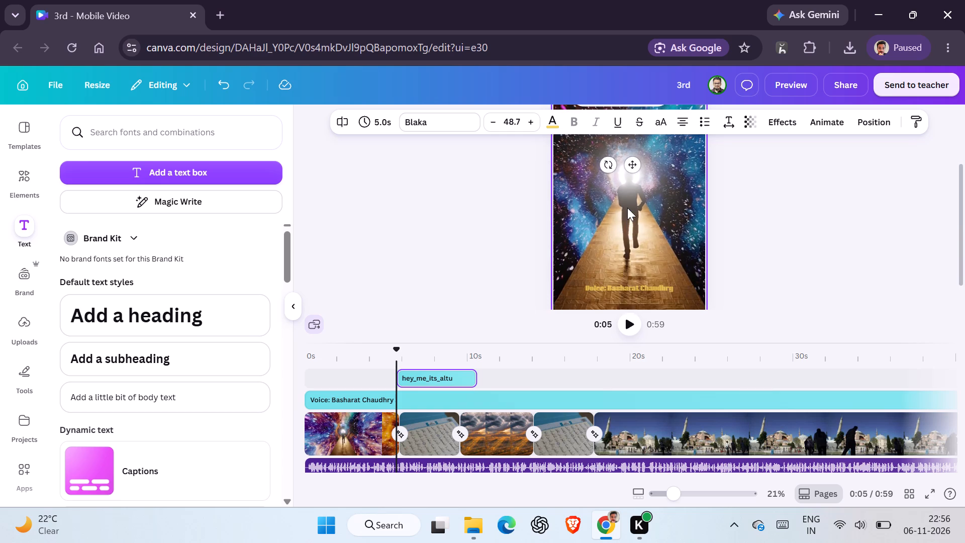
drag(629, 167, 630, 308)
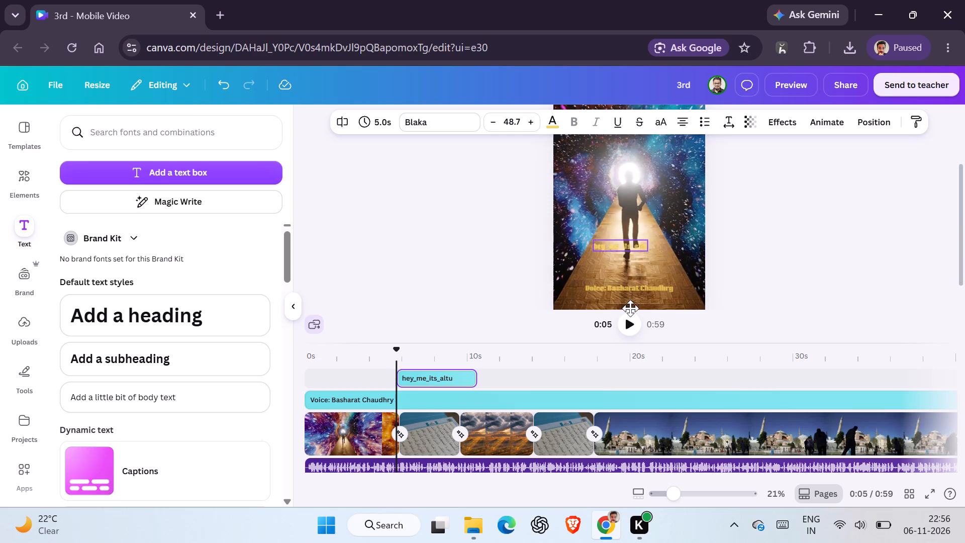
drag(630, 308, 636, 333)
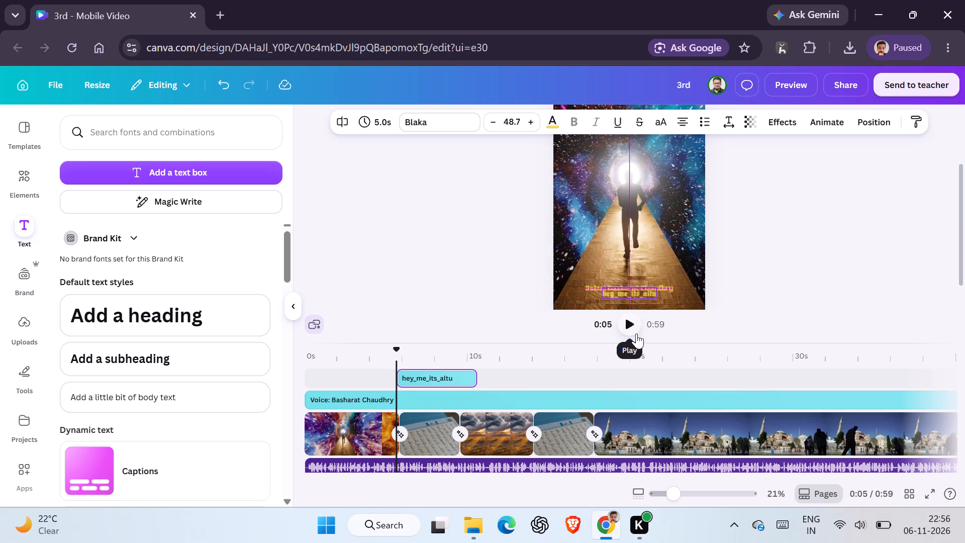
drag(636, 333, 636, 339)
click(747, 283)
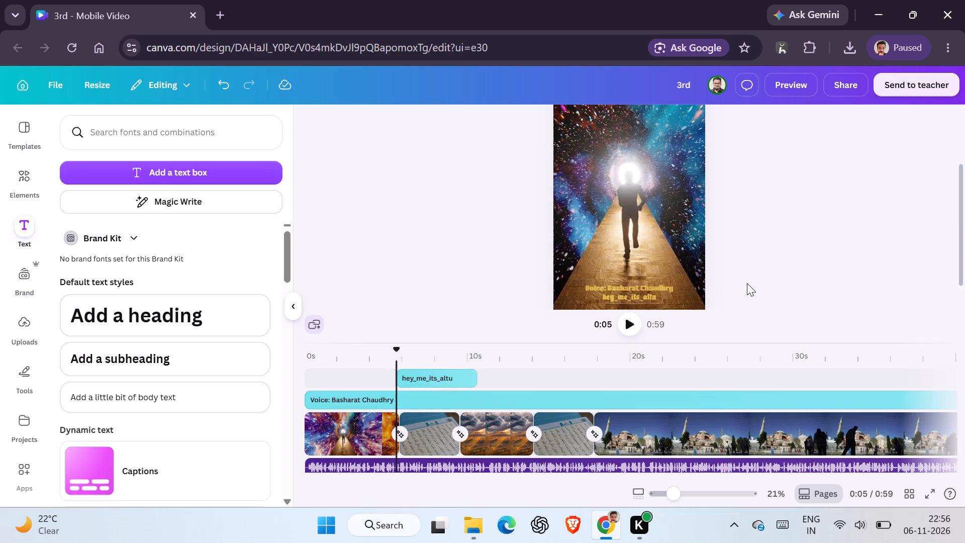
Extend the handle text on the timeline from 0:00 to the end of the video, lasting 59.1 s.
scroll(747, 283, up, 1)
scroll(747, 283, down, 1)
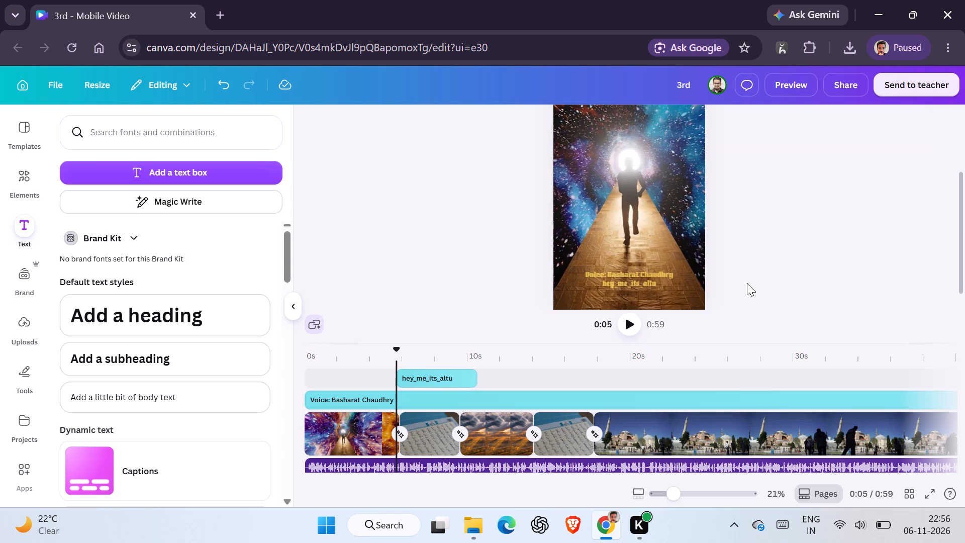
scroll(747, 283, up, 2)
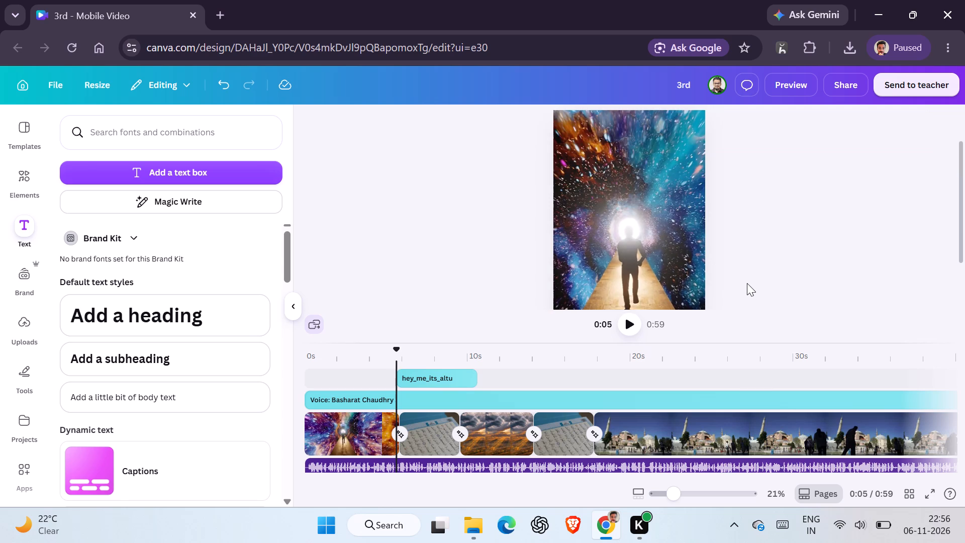
click(417, 386)
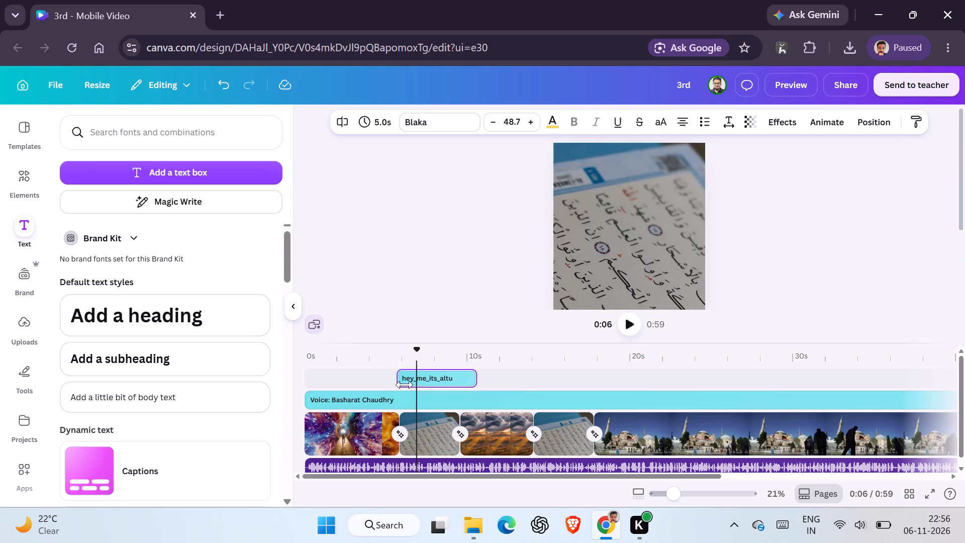
drag(402, 384, 304, 404)
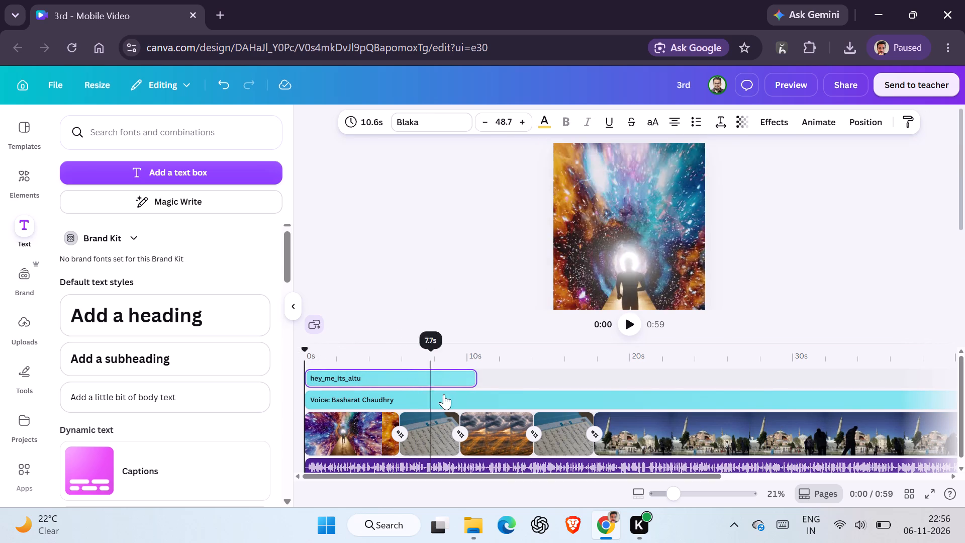
drag(472, 382, 836, 404)
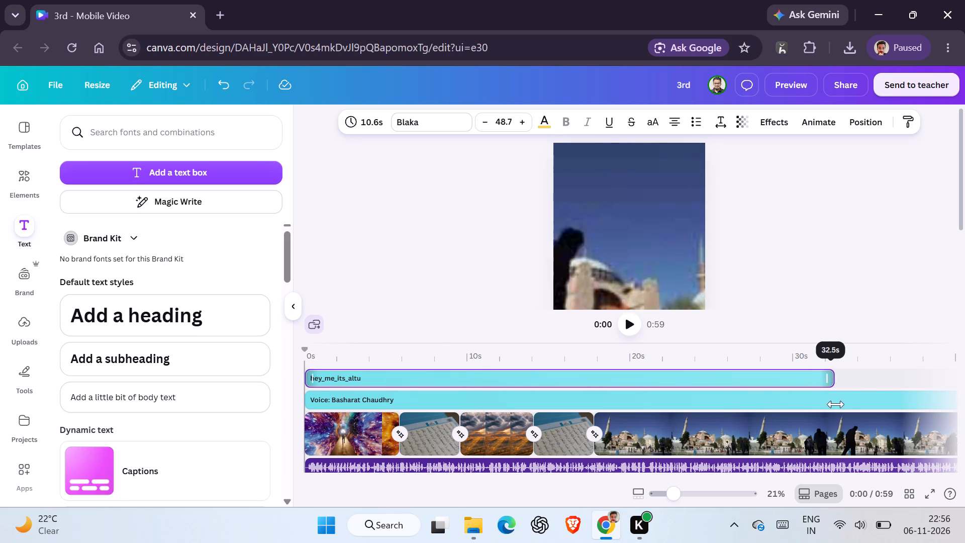
drag(836, 404, 912, 417)
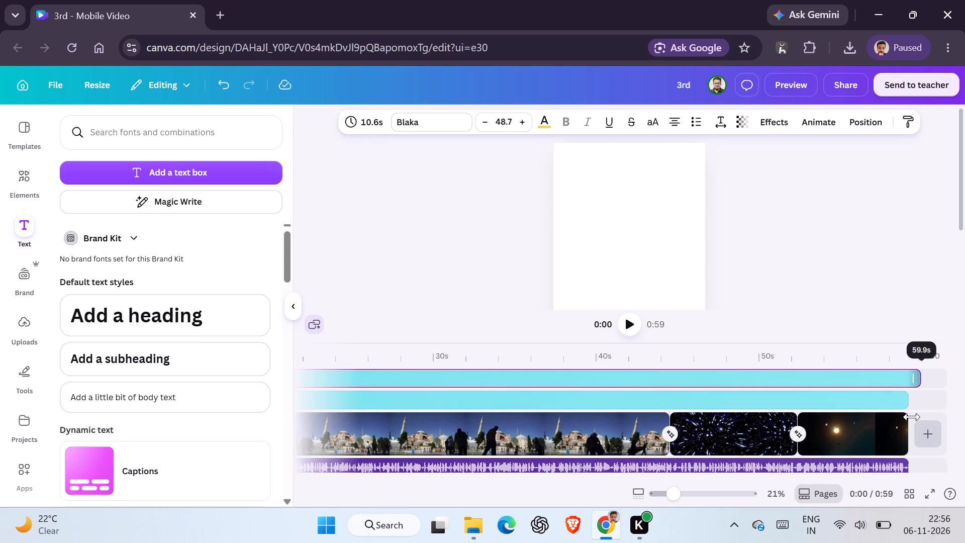
drag(912, 417, 904, 421)
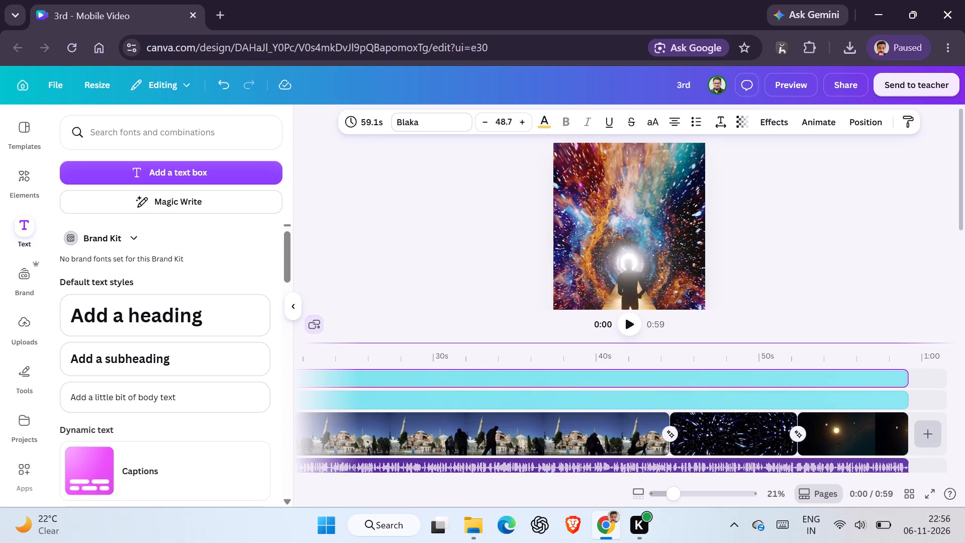
click(547, 358)
key(space)
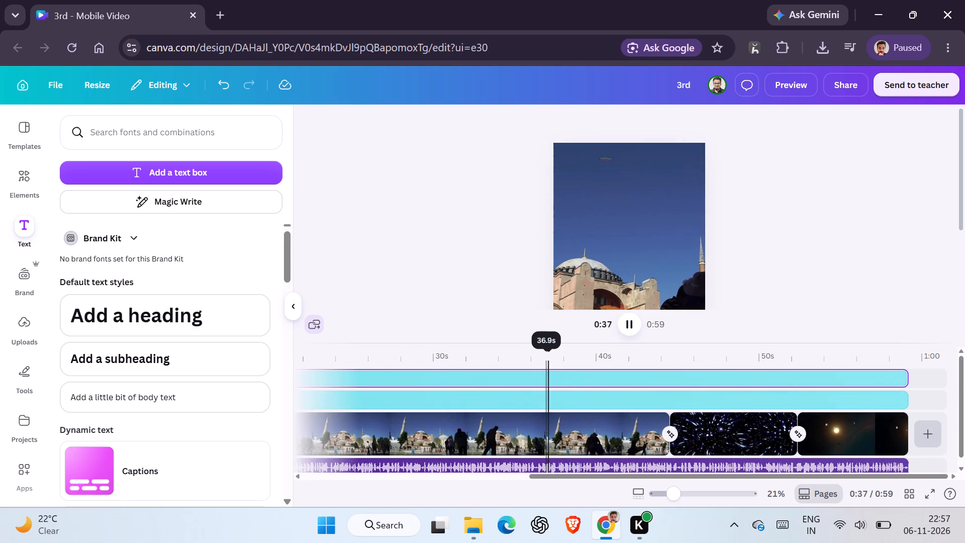
scroll(571, 310, down, 1)
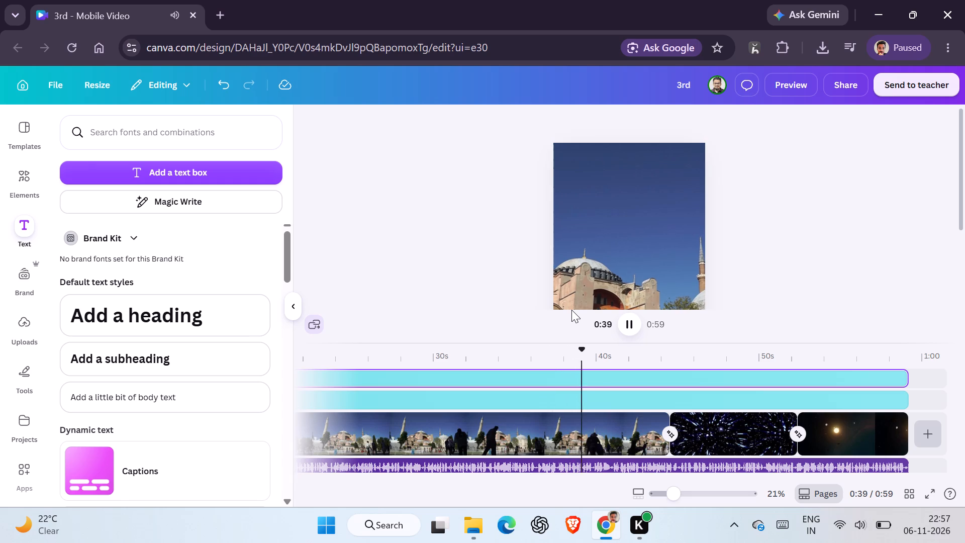
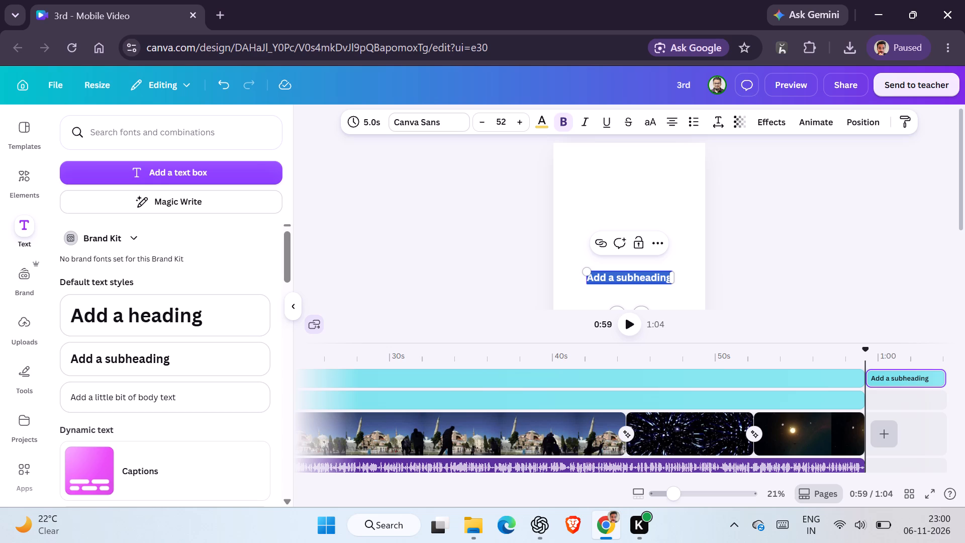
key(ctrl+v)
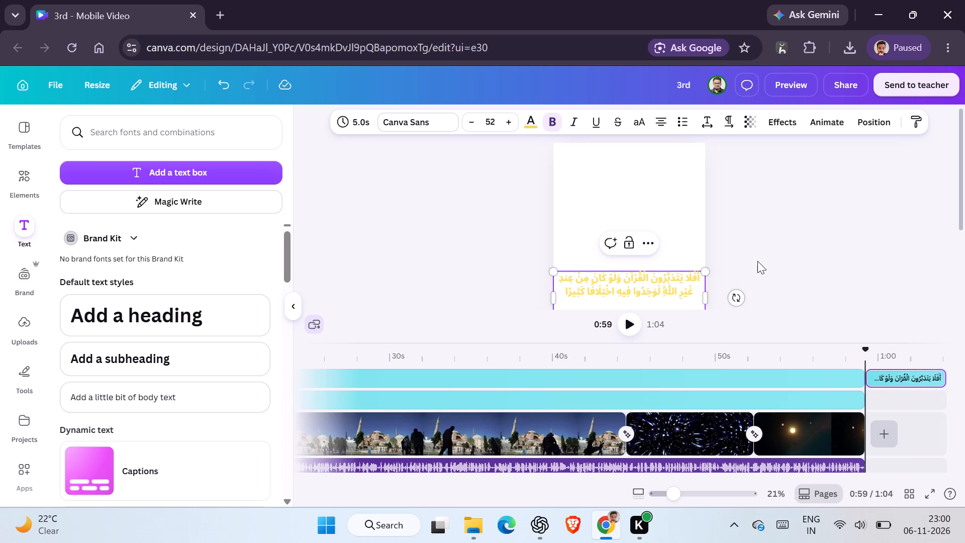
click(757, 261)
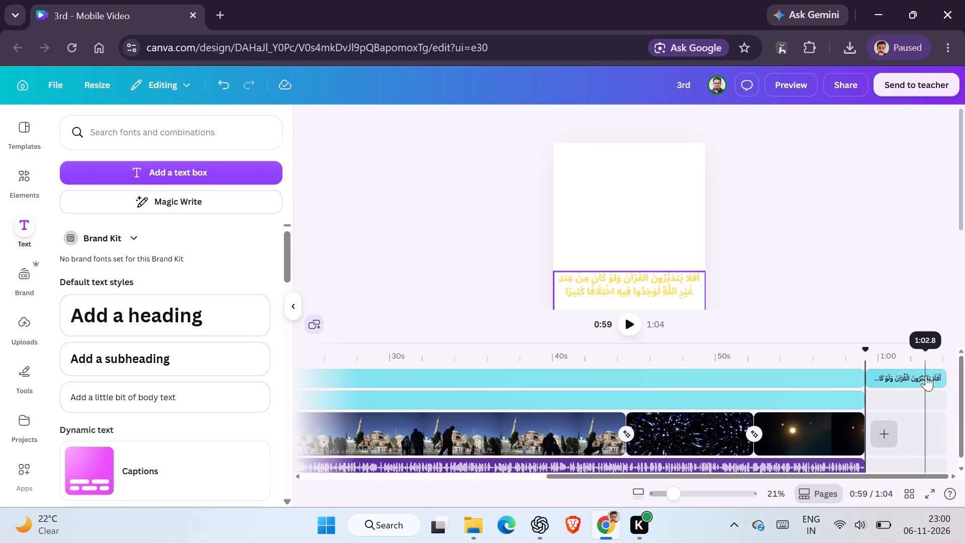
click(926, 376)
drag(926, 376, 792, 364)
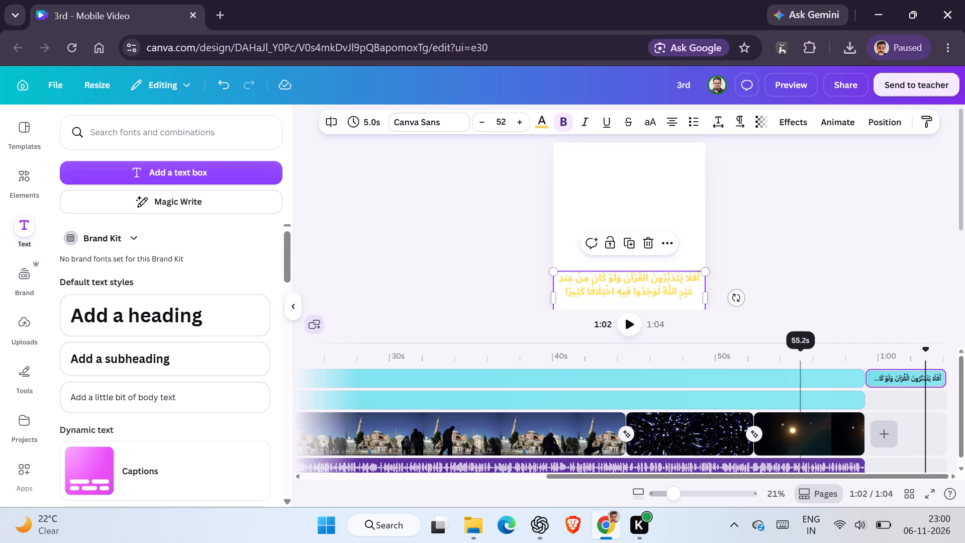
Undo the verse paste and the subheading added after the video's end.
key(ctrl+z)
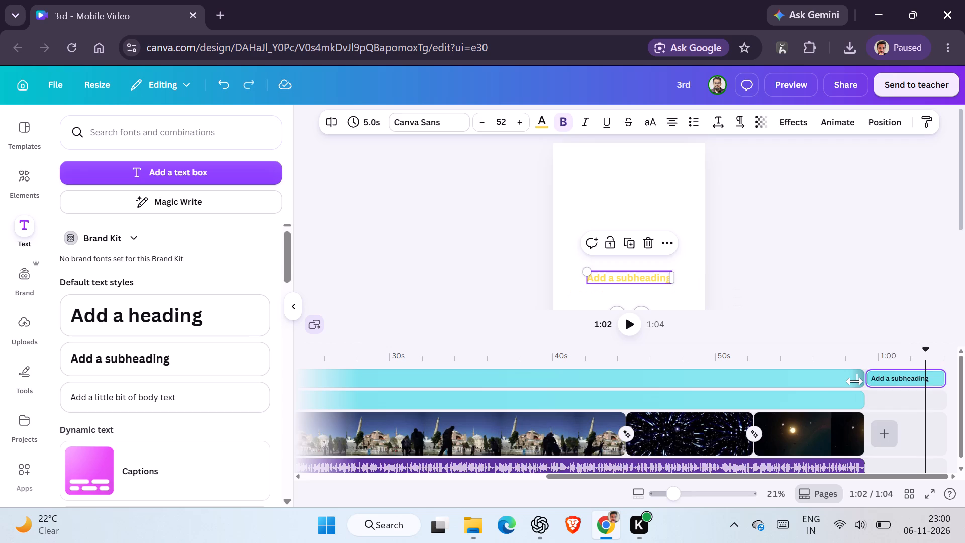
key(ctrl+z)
Add a subheading at about 0.2 s on the timeline and replace its text with the copied Arabic verse.
scroll(442, 374, right, 5)
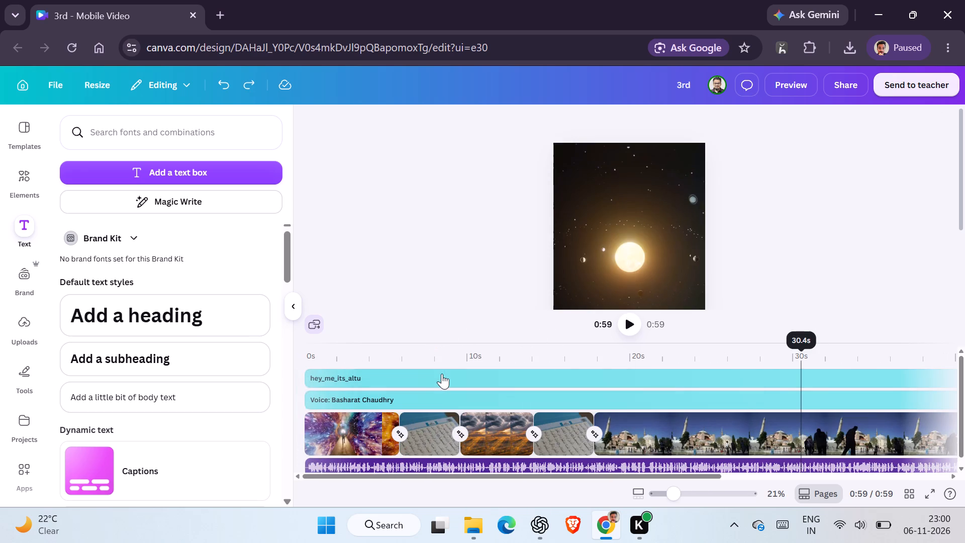
scroll(442, 374, right, 3)
click(309, 348)
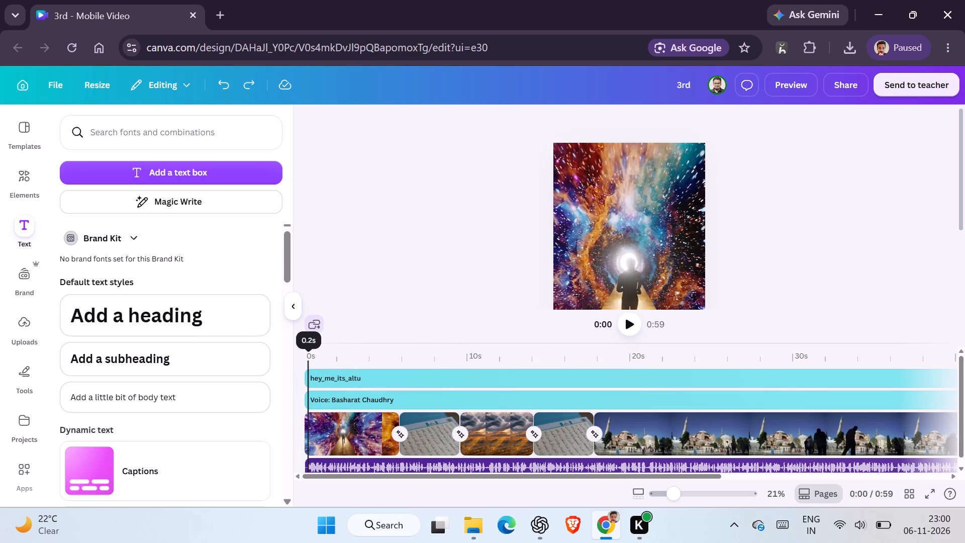
click(190, 347)
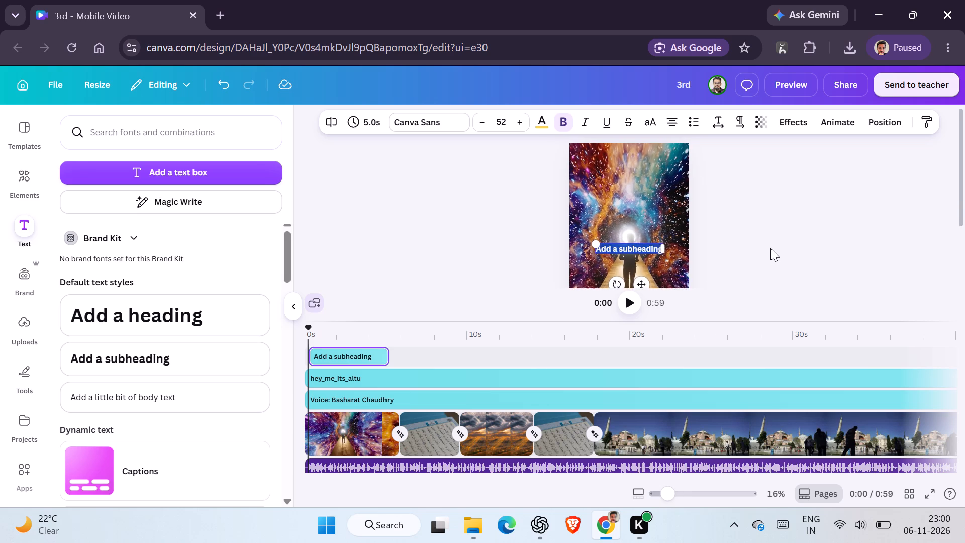
key(ctrl+v)
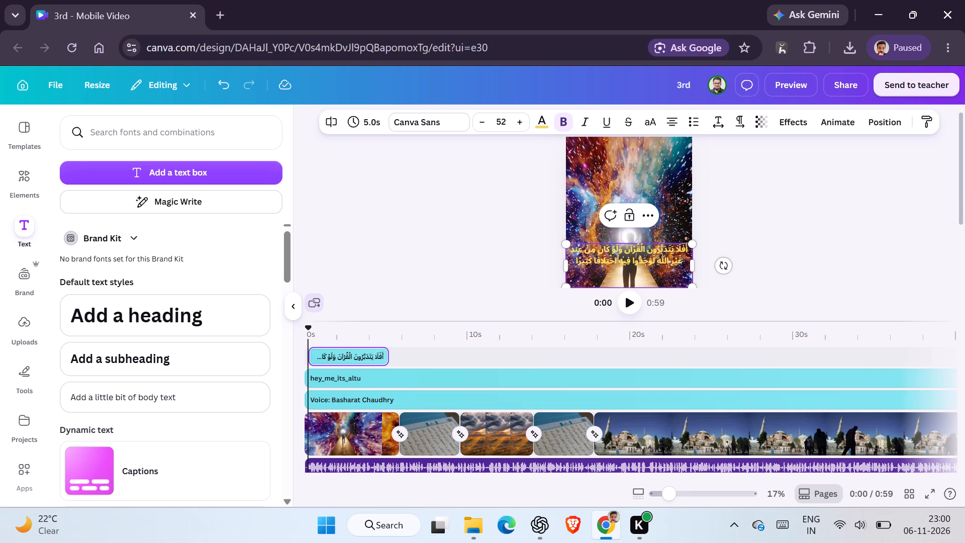
click(788, 262)
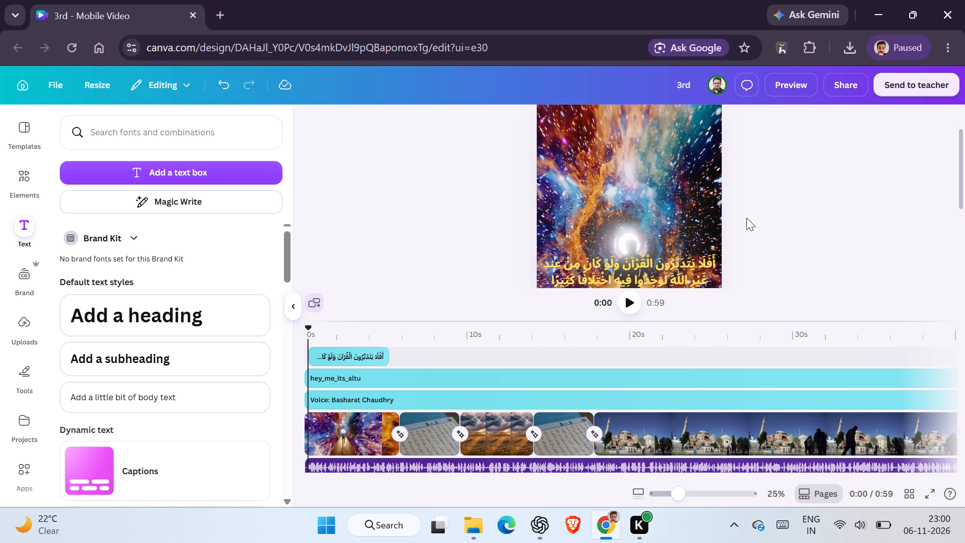
Move the Arabic verse text up to the top of the video frame, centred horizontally.
click(746, 218)
scroll(746, 199, down, 1)
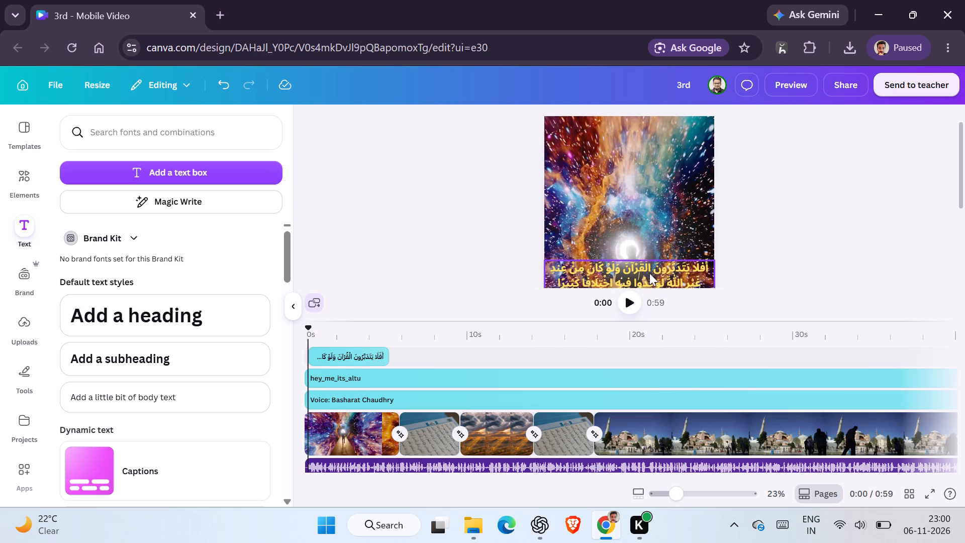
drag(649, 273, 650, 194)
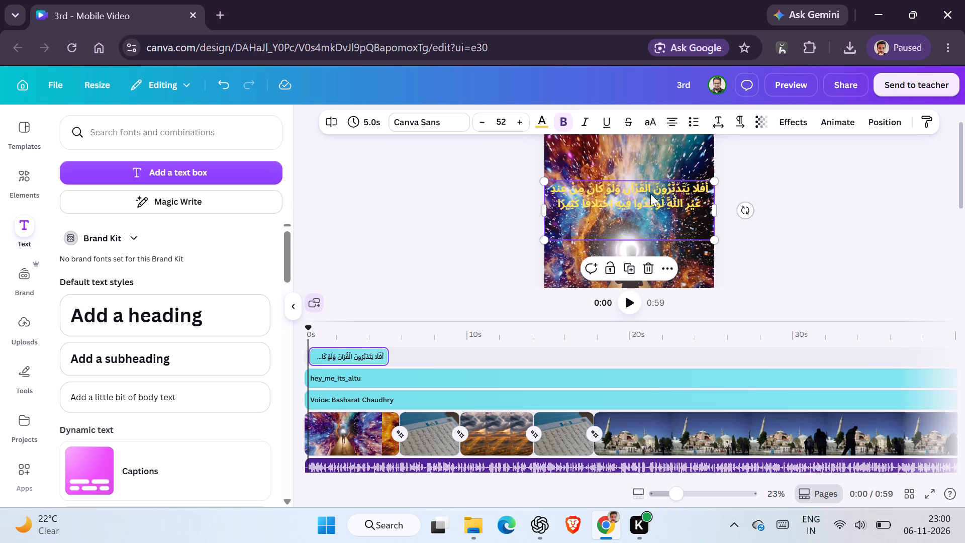
click(794, 188)
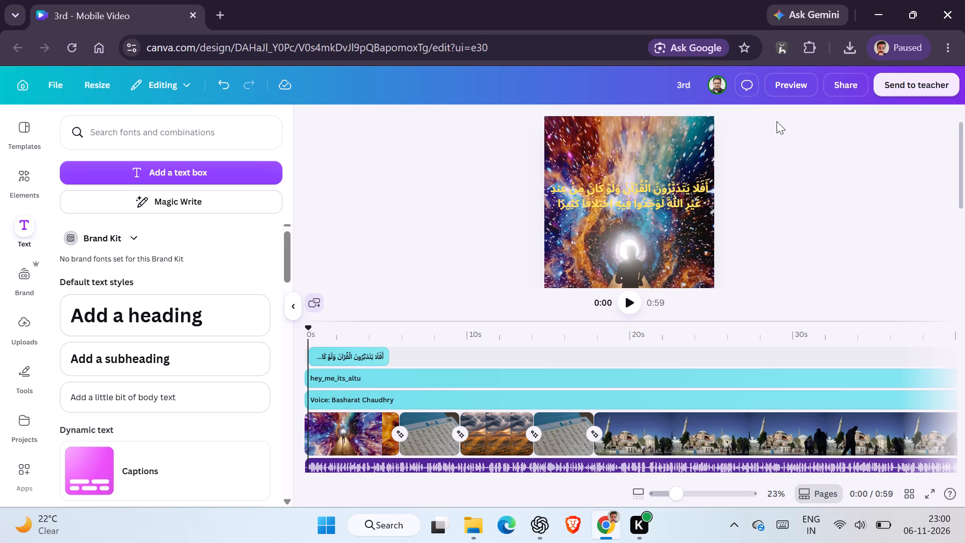
click(661, 222)
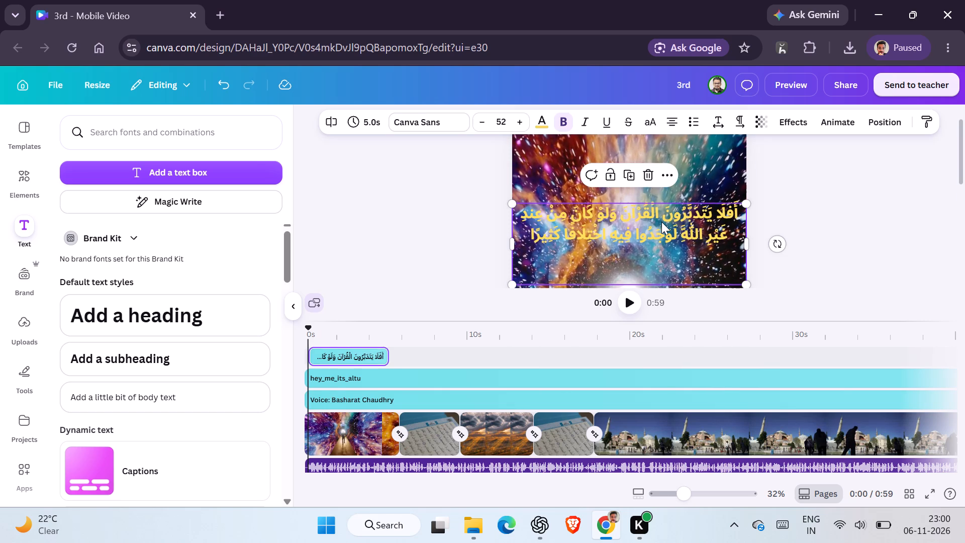
drag(661, 222, 662, 193)
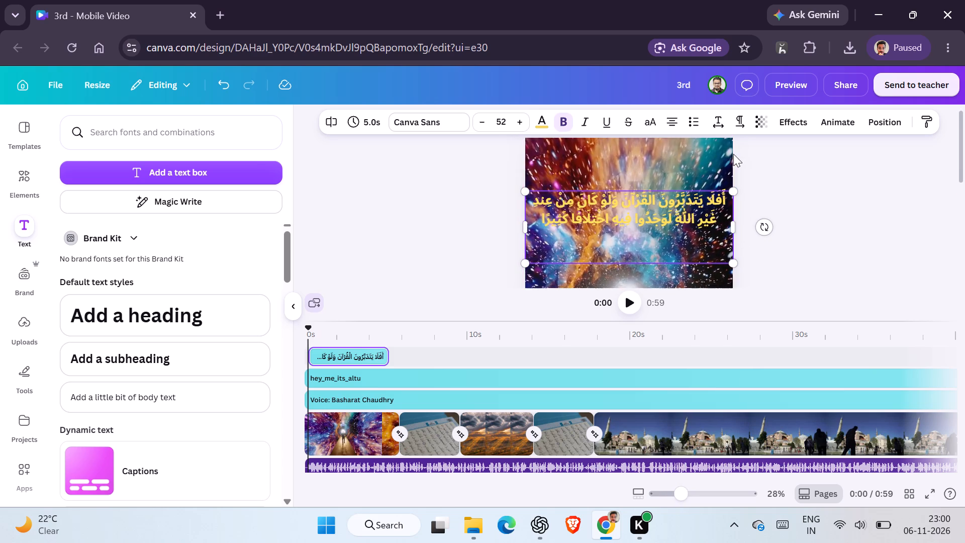
drag(670, 214, 661, 175)
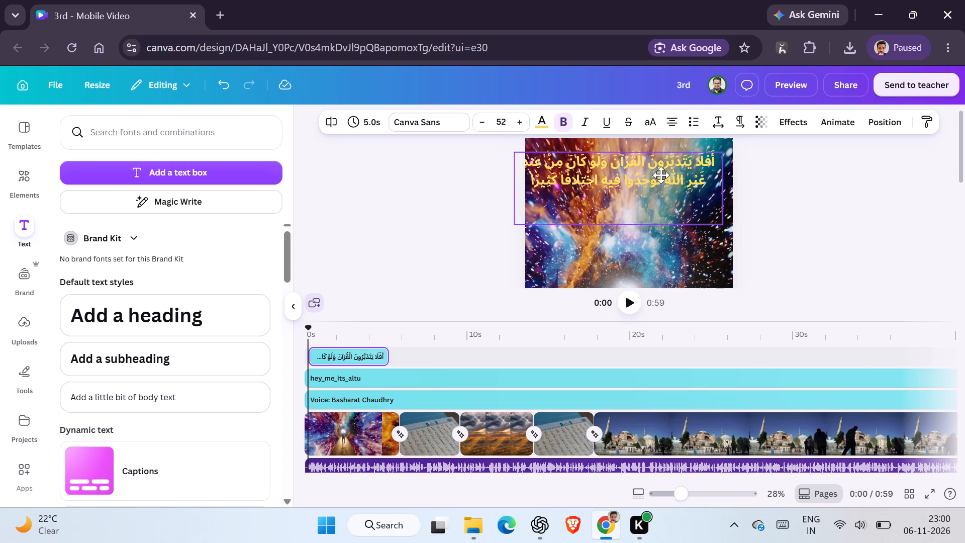
drag(661, 175, 674, 167)
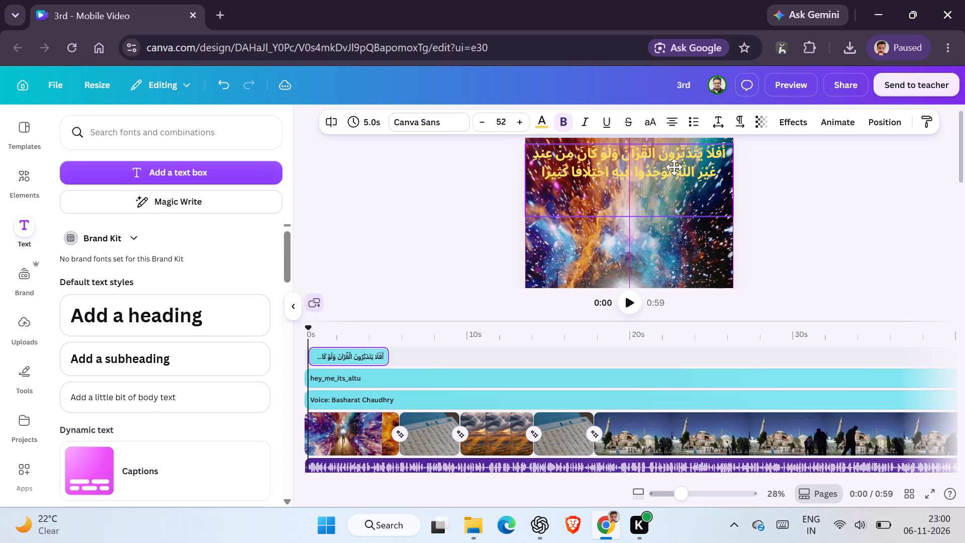
drag(674, 167, 674, 167)
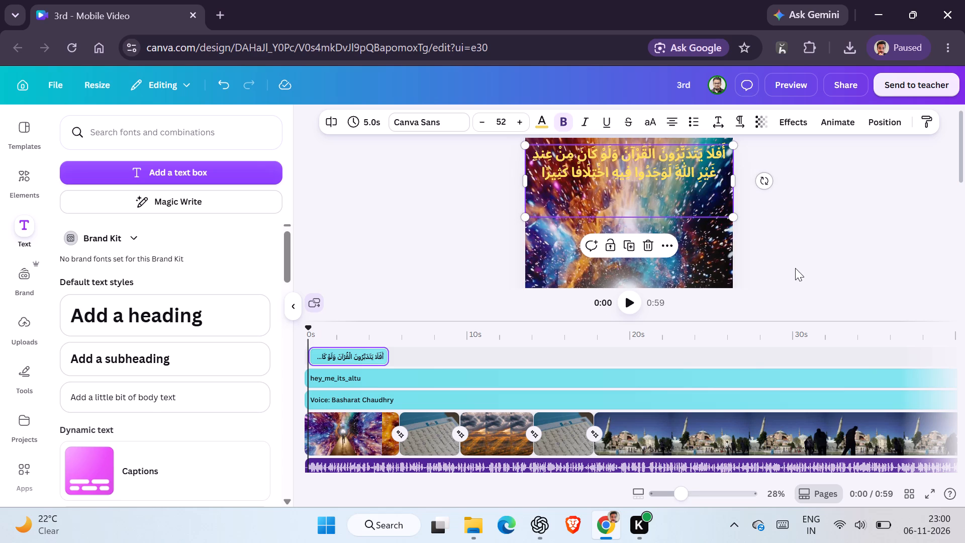
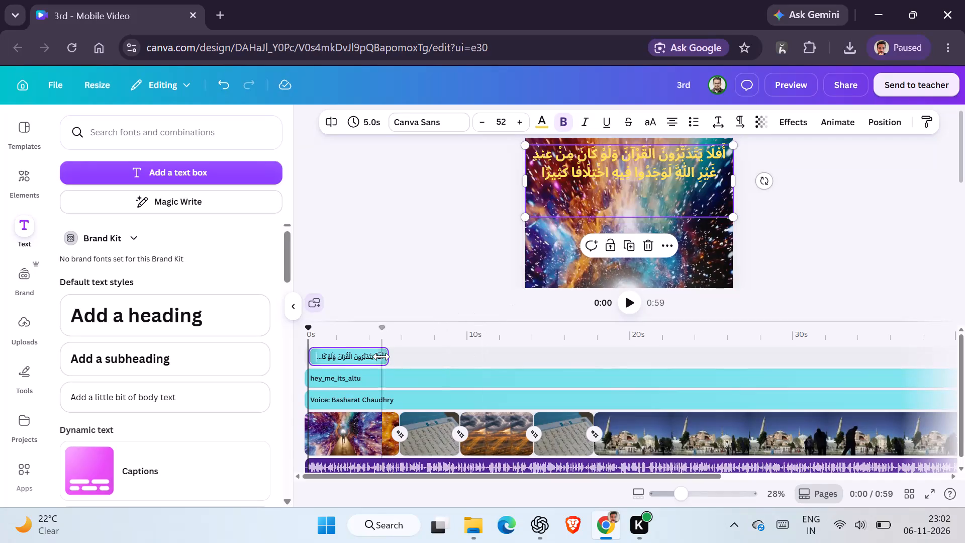
Extend the Arabic verse clip on the timeline from the video's start to a 59.1 s duration and play back the opening.
click(351, 356)
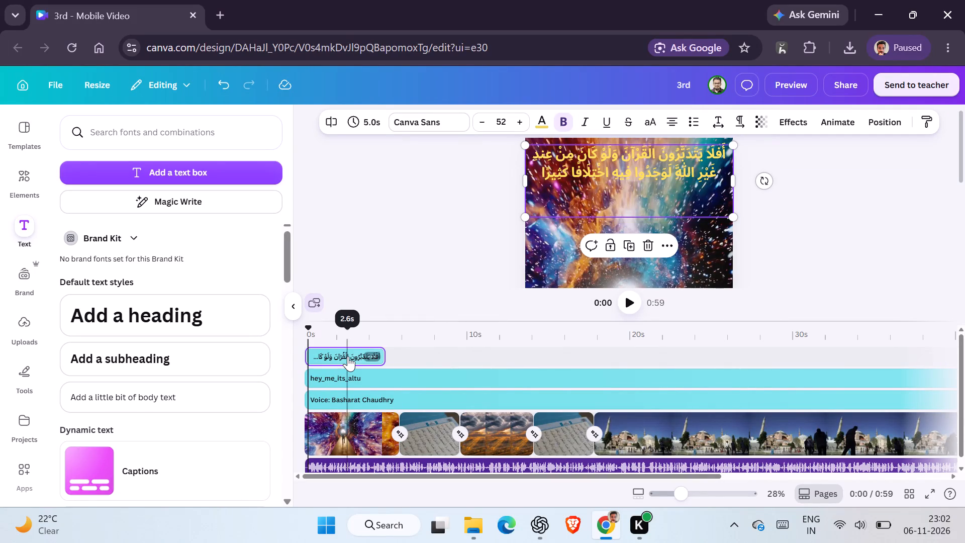
drag(383, 356, 775, 366)
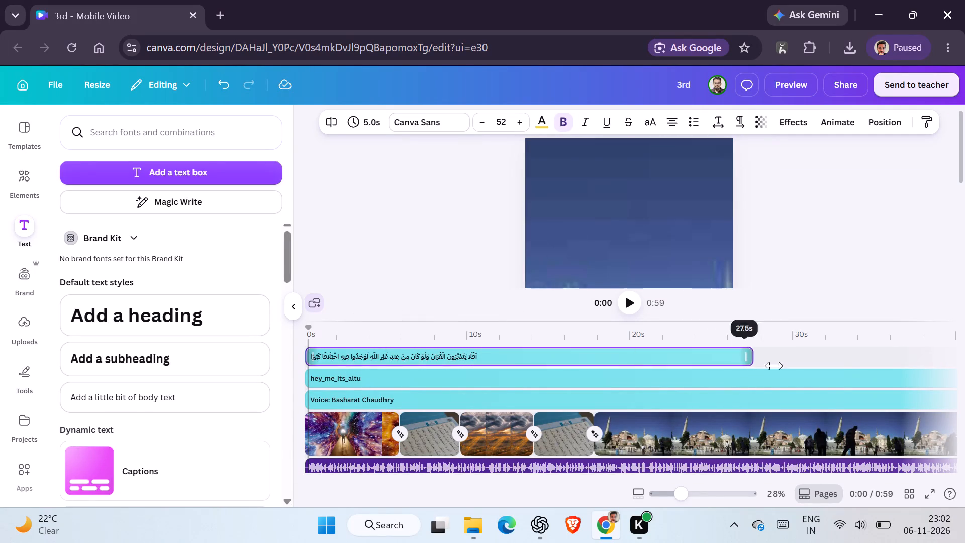
drag(775, 366, 905, 372)
scroll(634, 366, right, 7)
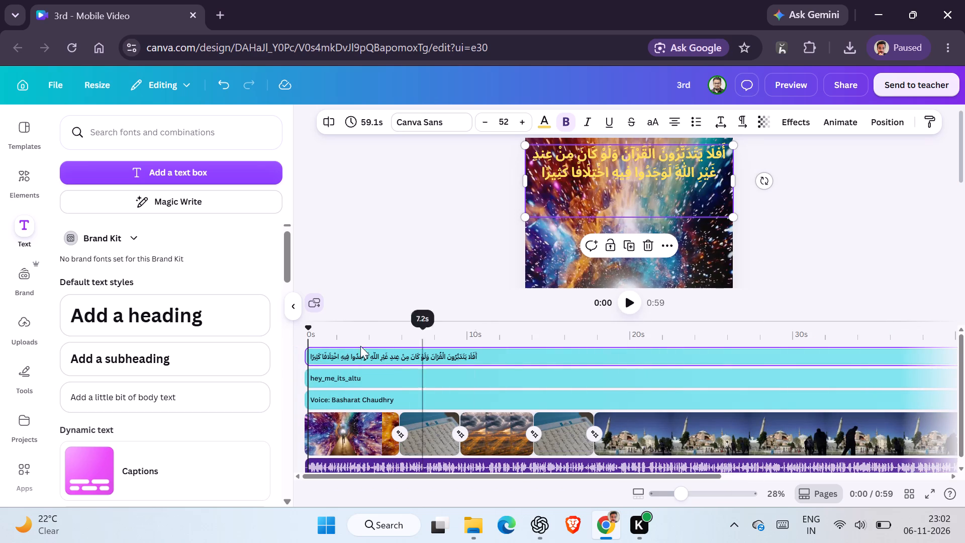
click(310, 338)
key(space)
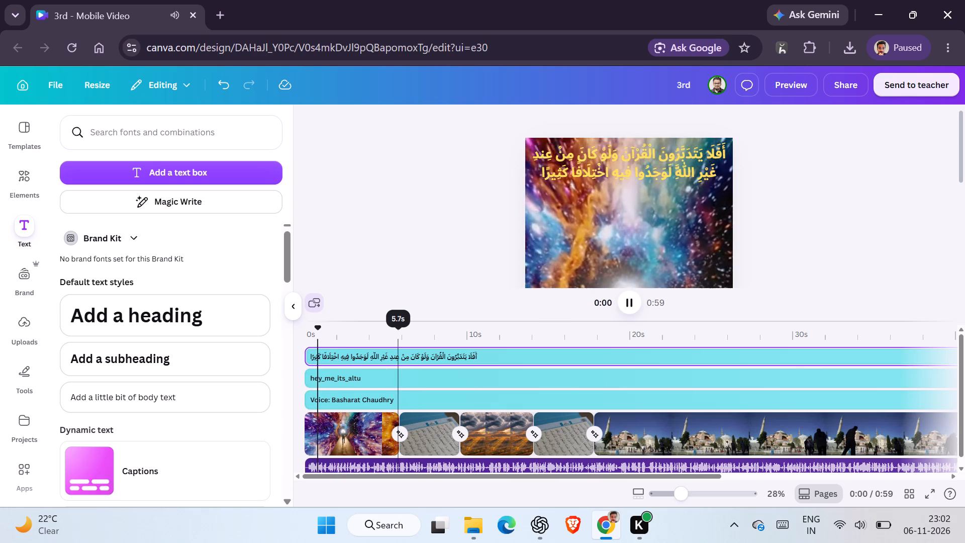
key(space)
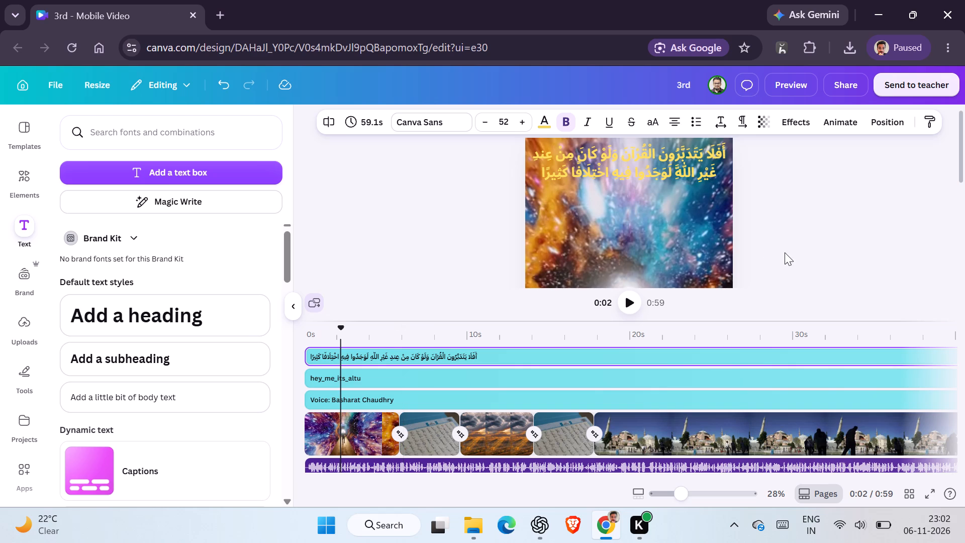
Change the font of the whole Arabic verse to Aloja.
double_click(636, 169)
key(ctrl+a)
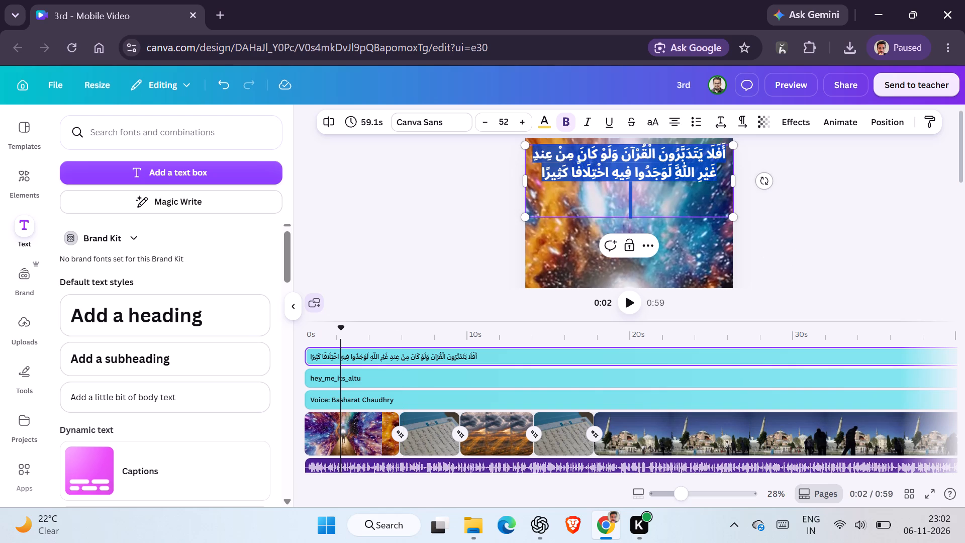
click(364, 127)
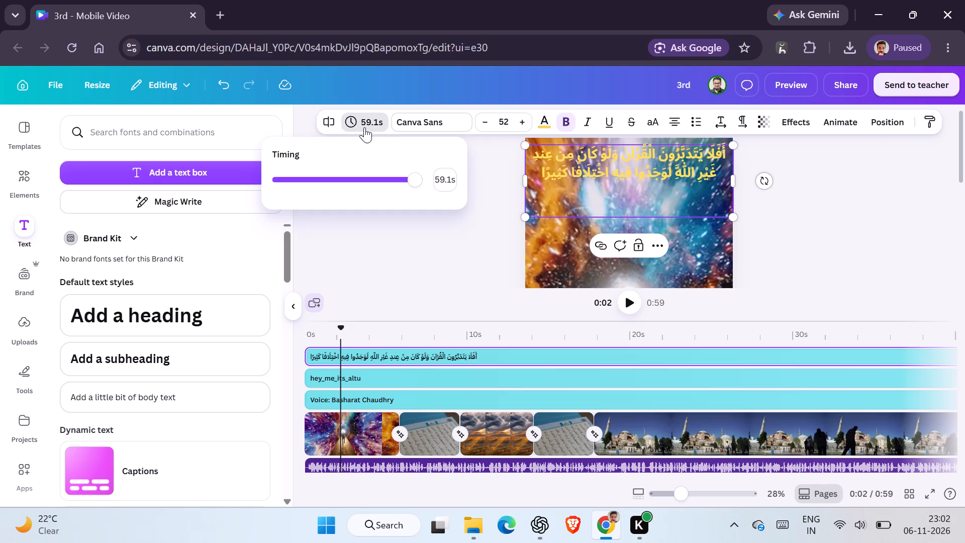
click(413, 125)
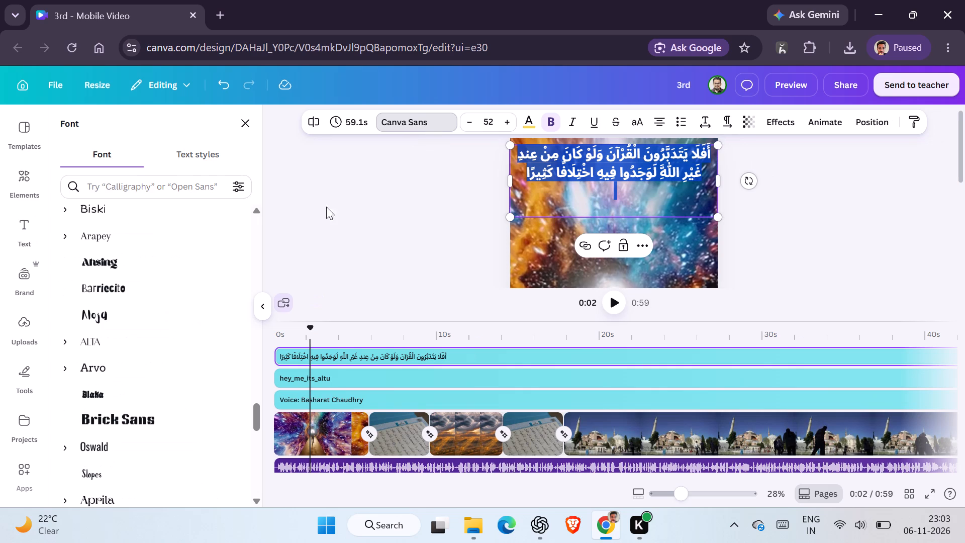
click(142, 313)
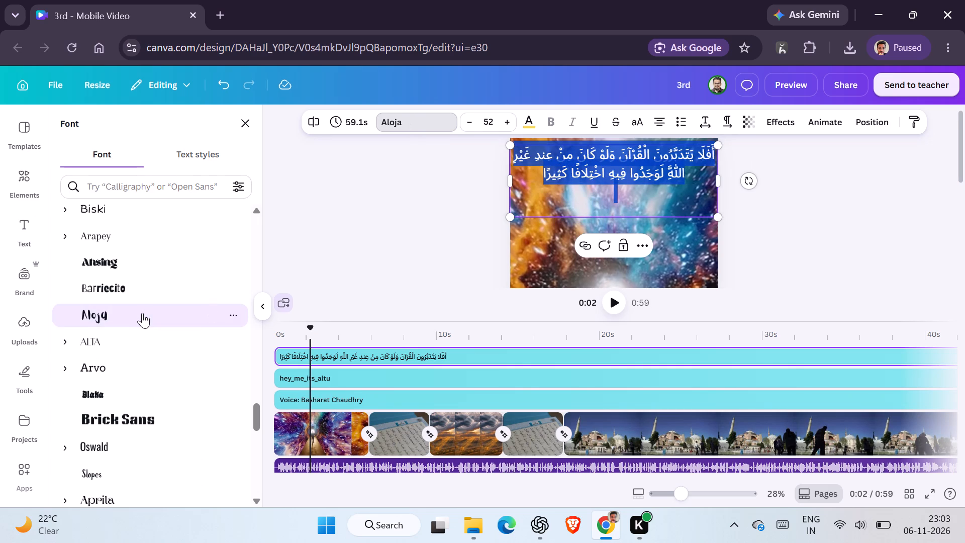
click(393, 215)
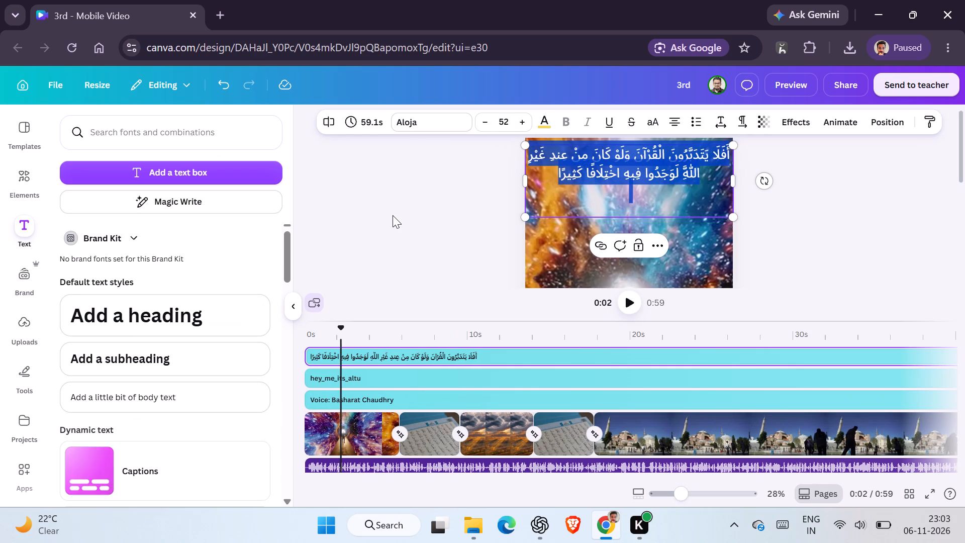
click(393, 215)
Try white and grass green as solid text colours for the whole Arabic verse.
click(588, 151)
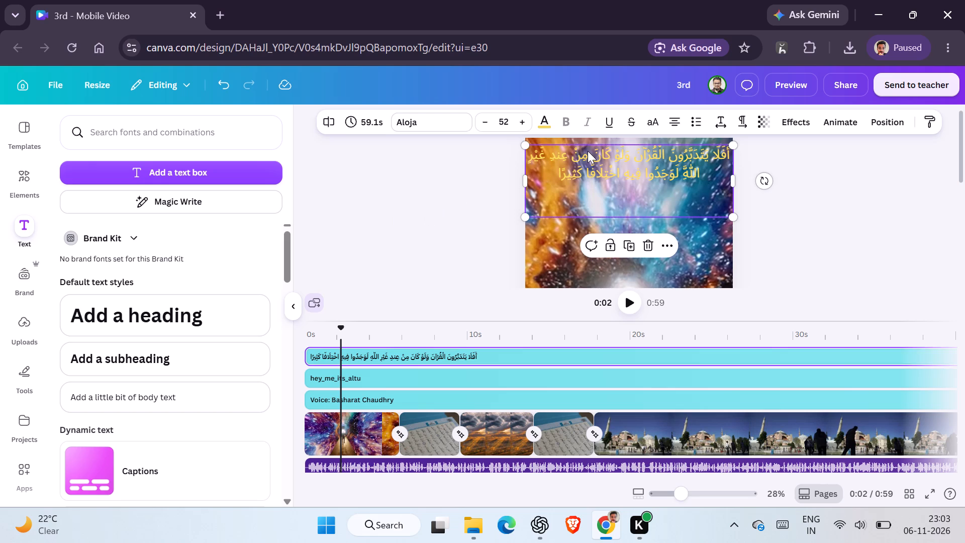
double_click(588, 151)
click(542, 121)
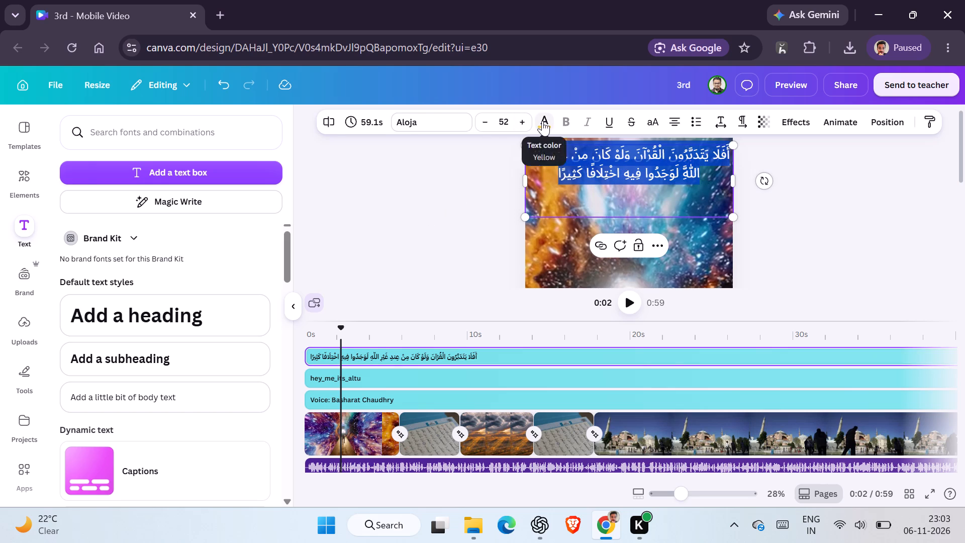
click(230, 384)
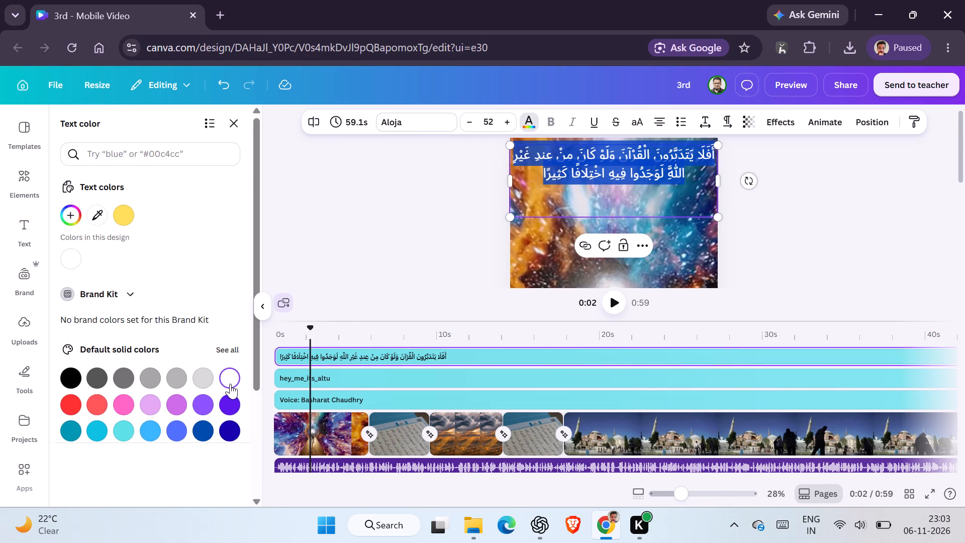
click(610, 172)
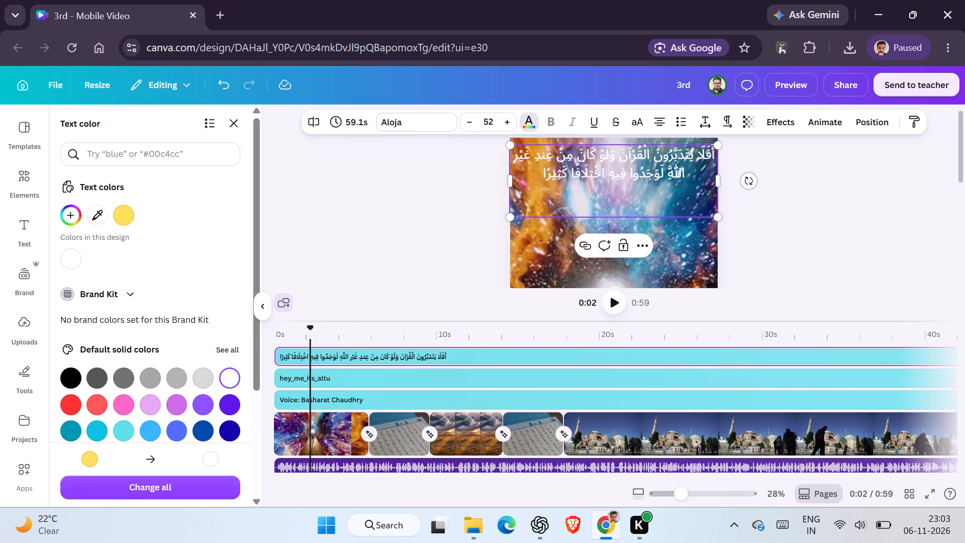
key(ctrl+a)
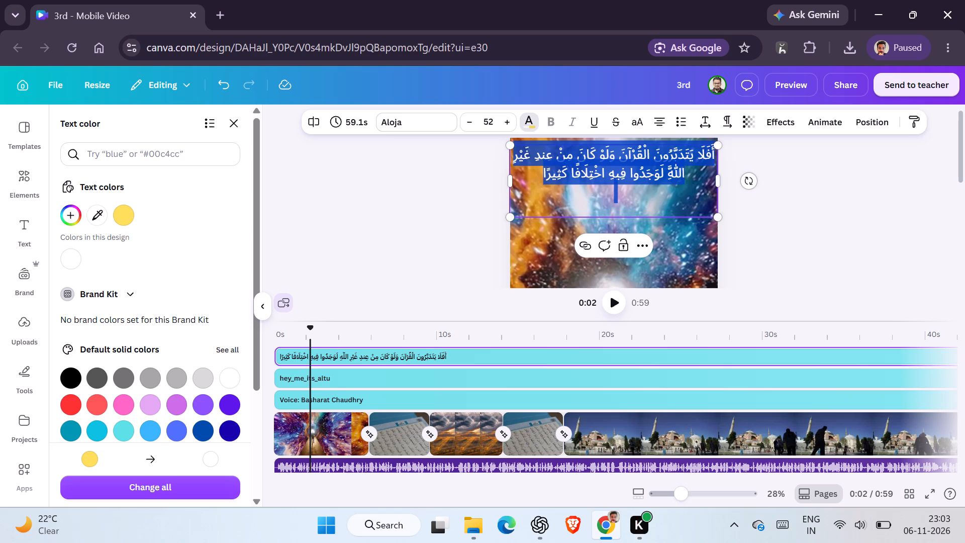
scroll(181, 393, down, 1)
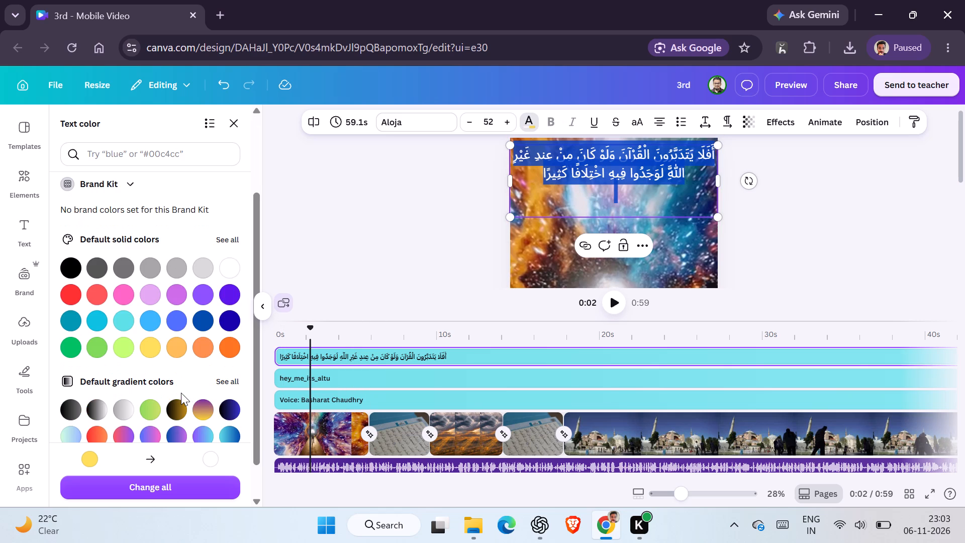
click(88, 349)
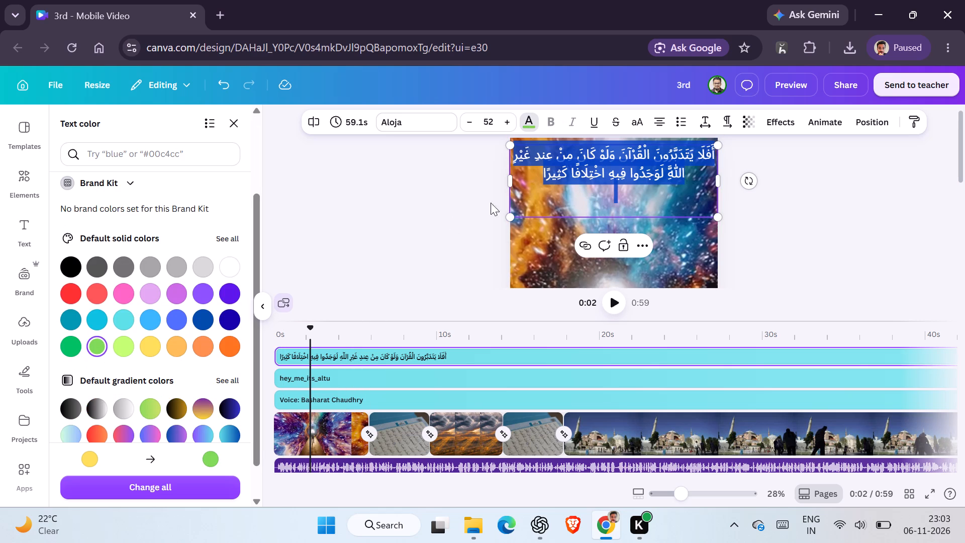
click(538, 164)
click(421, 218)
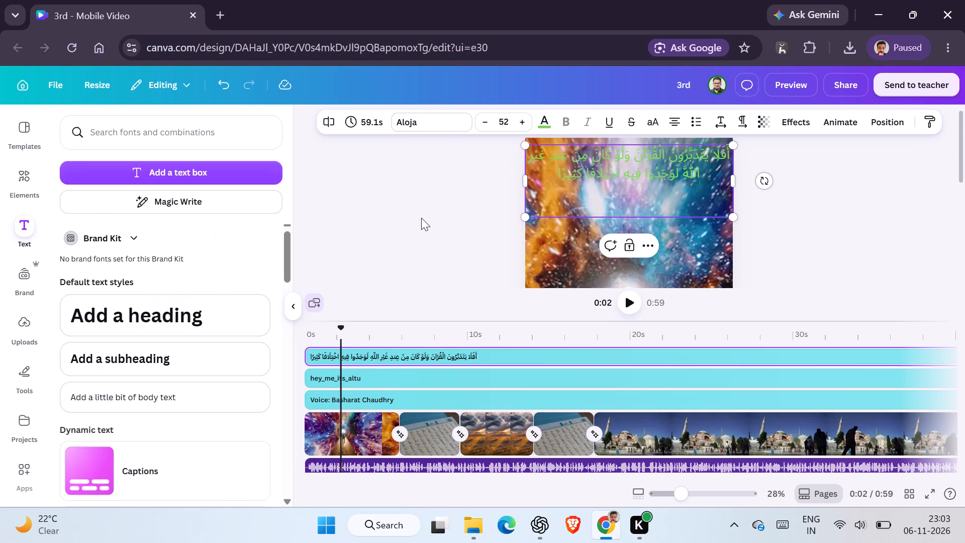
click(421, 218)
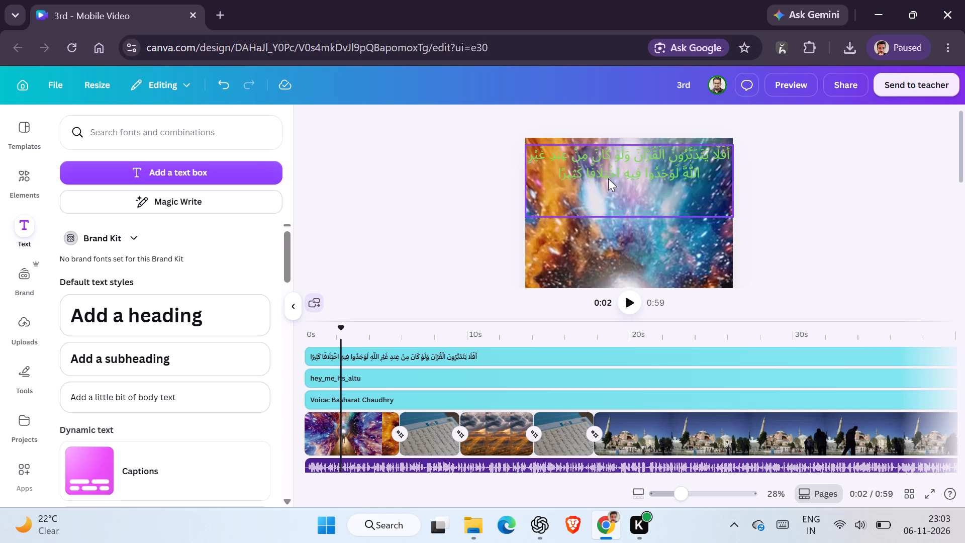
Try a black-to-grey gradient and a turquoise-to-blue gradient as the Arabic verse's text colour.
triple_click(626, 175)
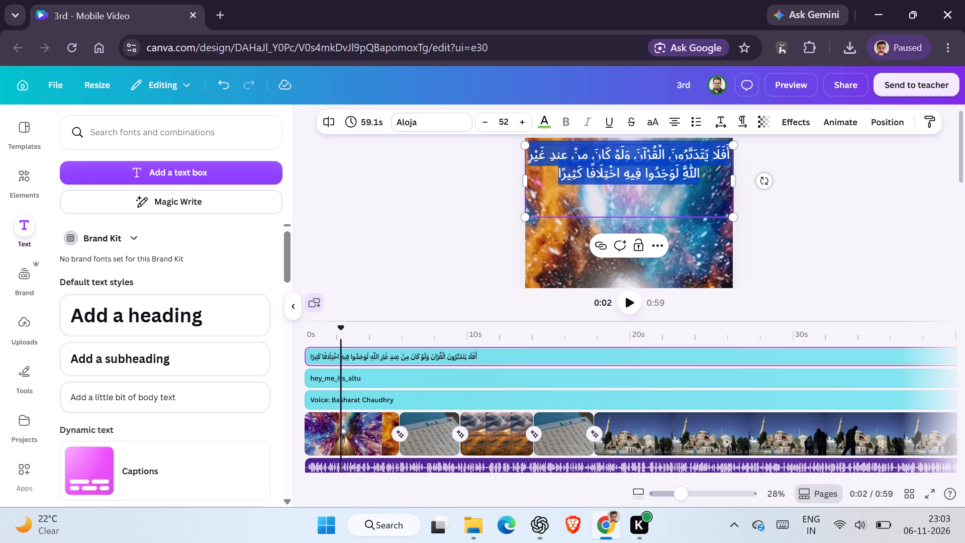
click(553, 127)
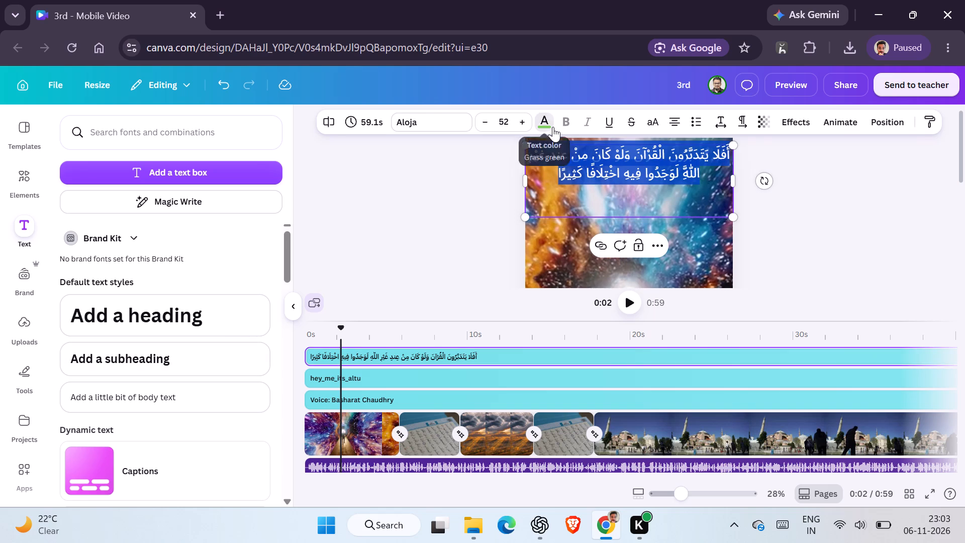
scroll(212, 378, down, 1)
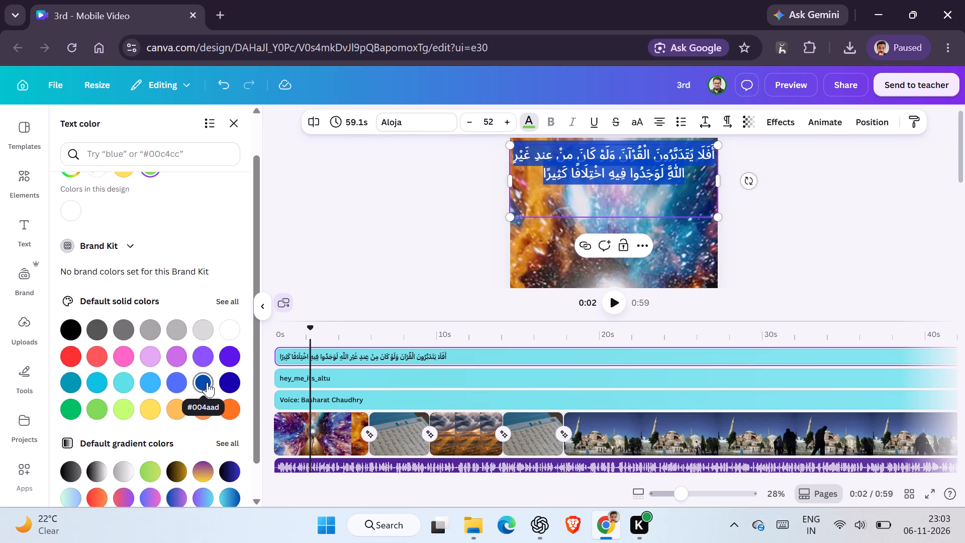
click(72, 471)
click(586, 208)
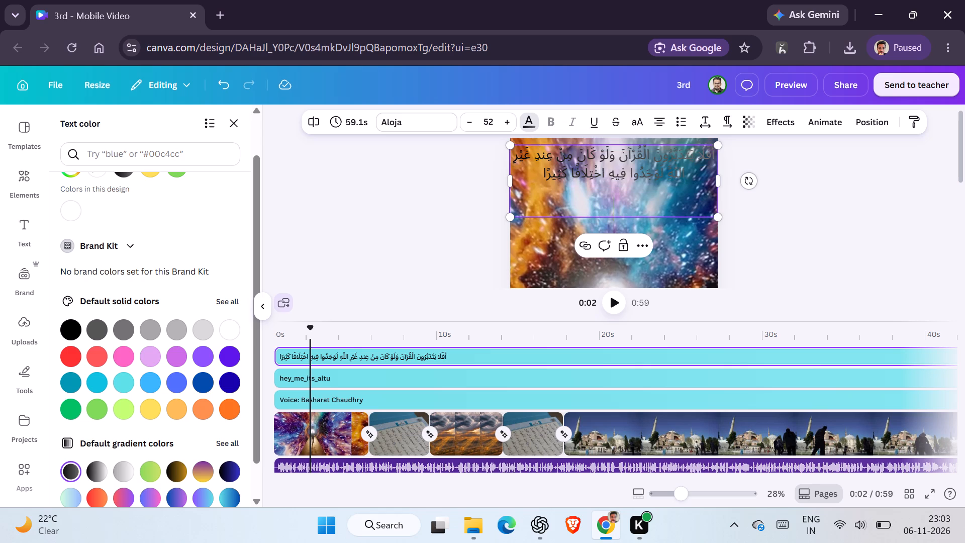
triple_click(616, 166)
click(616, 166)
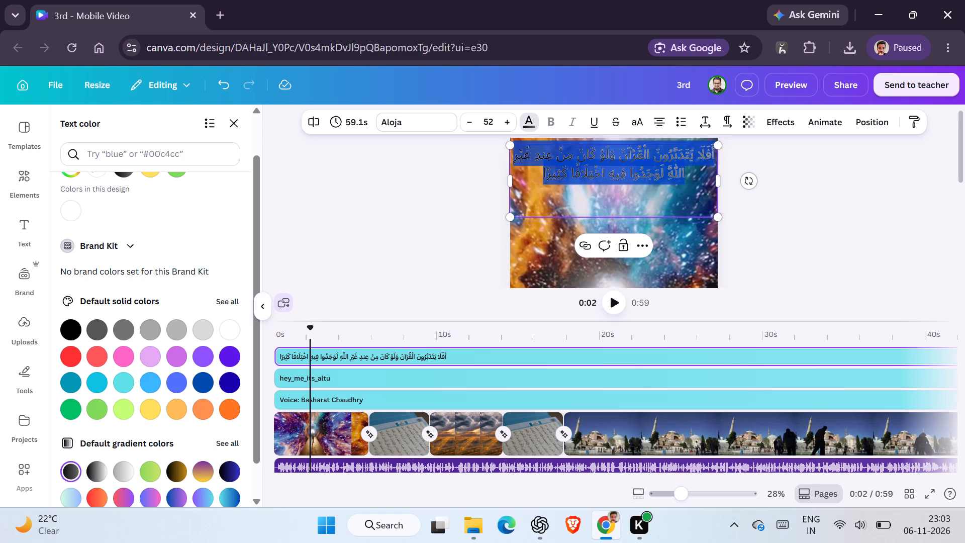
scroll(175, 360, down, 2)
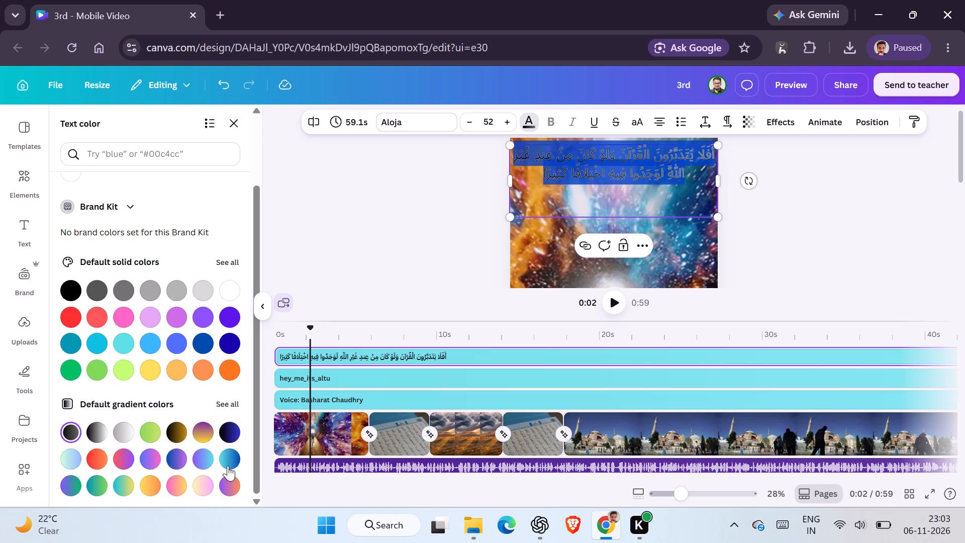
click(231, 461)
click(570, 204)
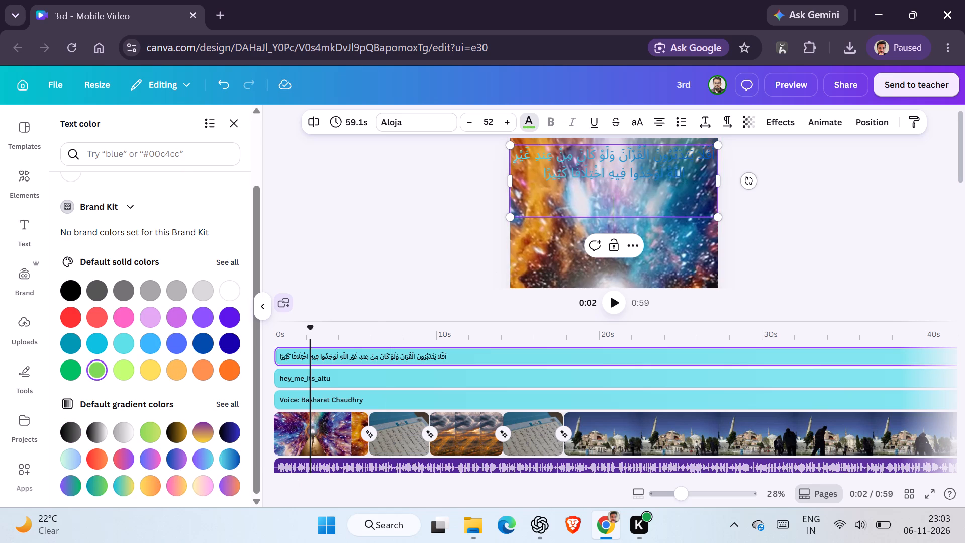
Recolour the whole Arabic verse with the light orange solid colour and deselect the text.
click(584, 190)
key(ctrl+a)
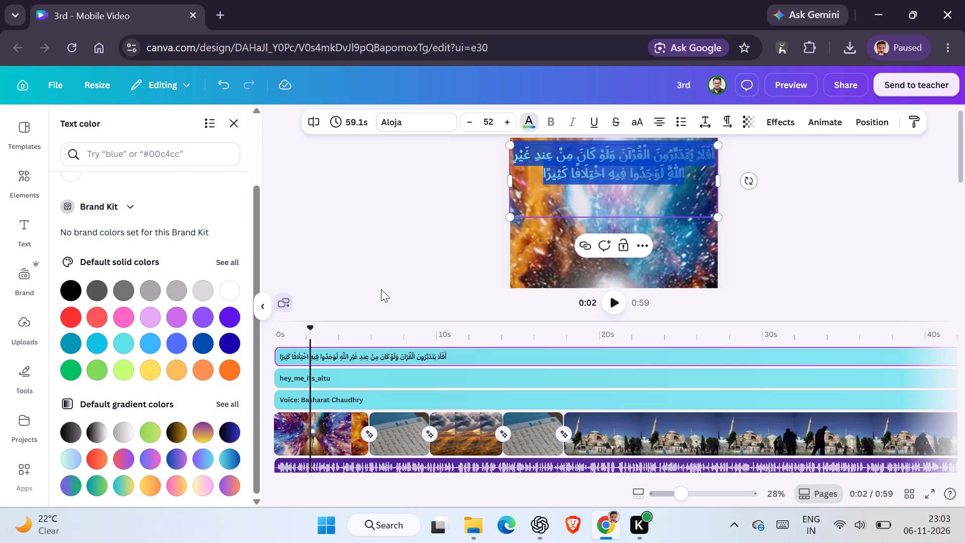
click(183, 367)
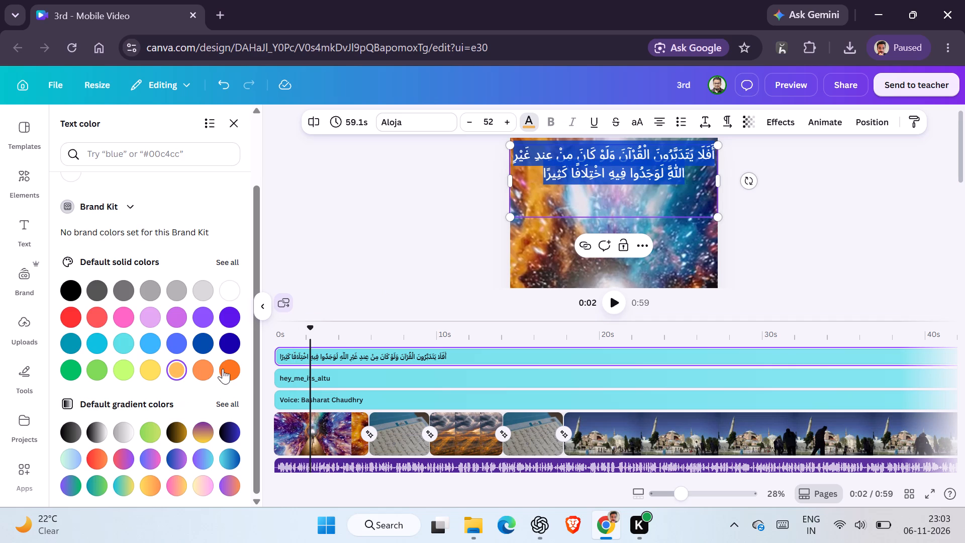
click(195, 374)
click(605, 200)
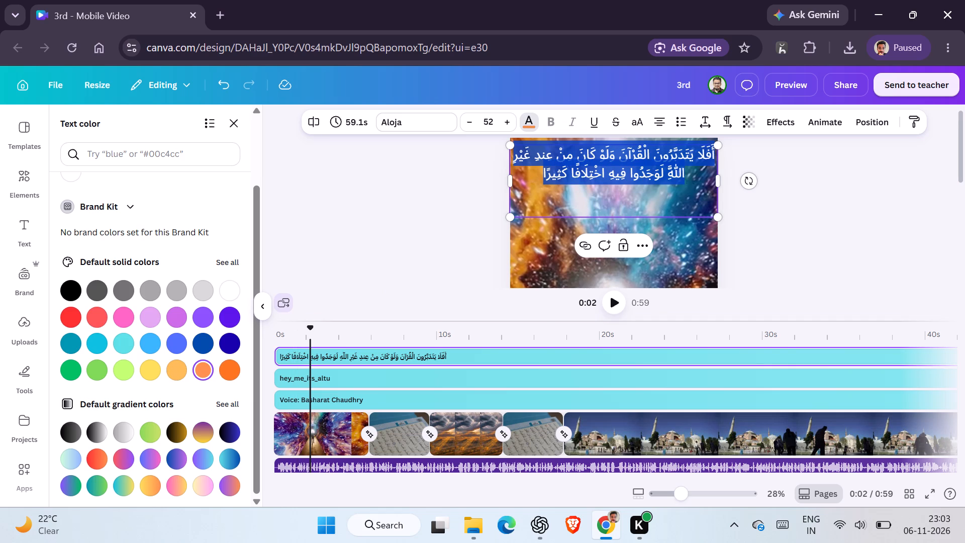
click(757, 209)
click(757, 209)
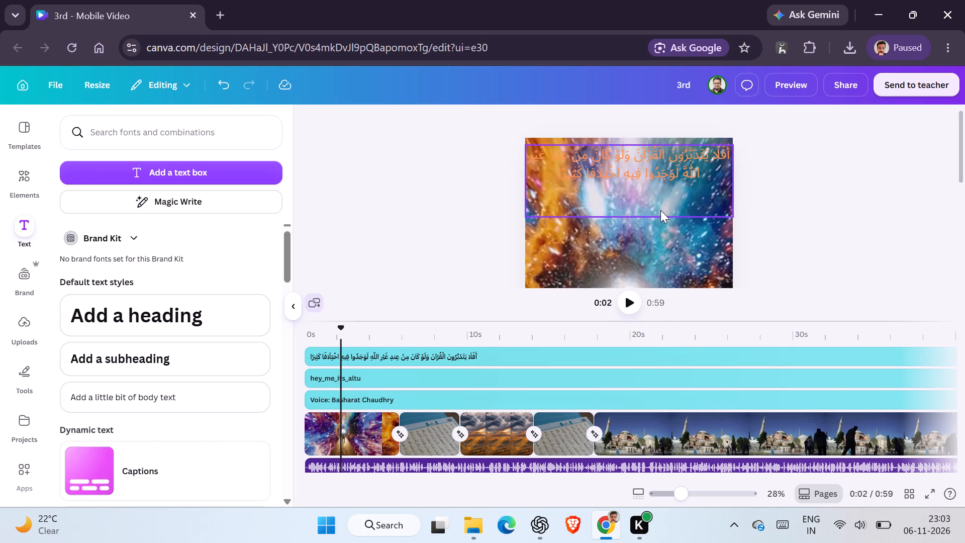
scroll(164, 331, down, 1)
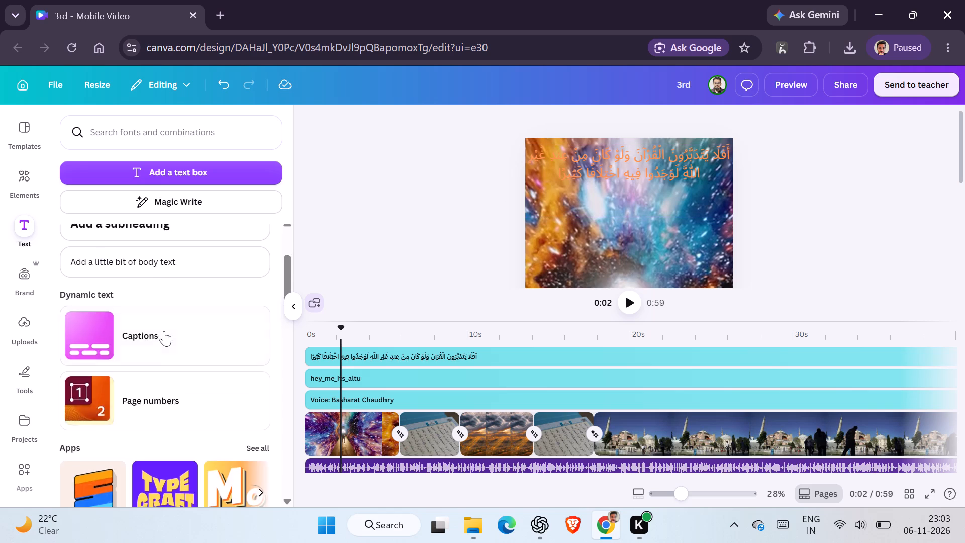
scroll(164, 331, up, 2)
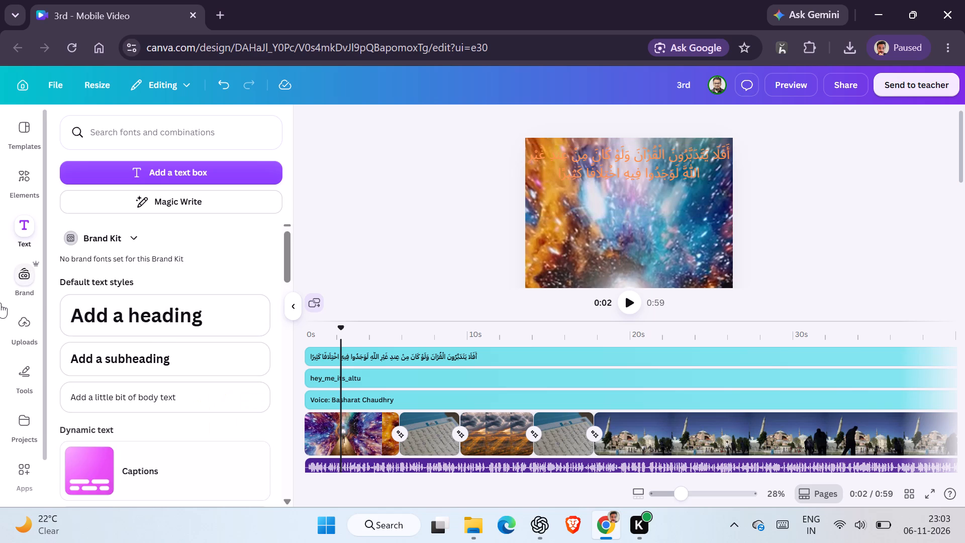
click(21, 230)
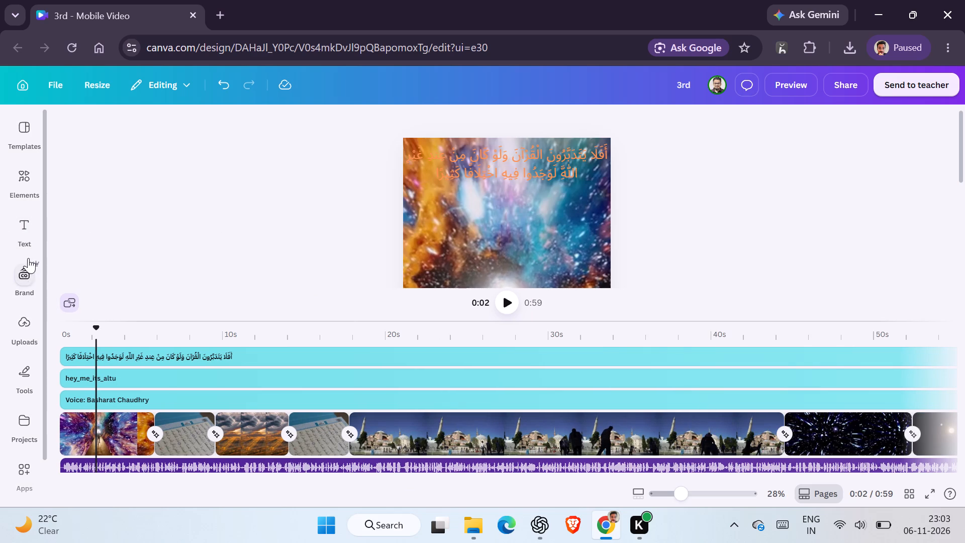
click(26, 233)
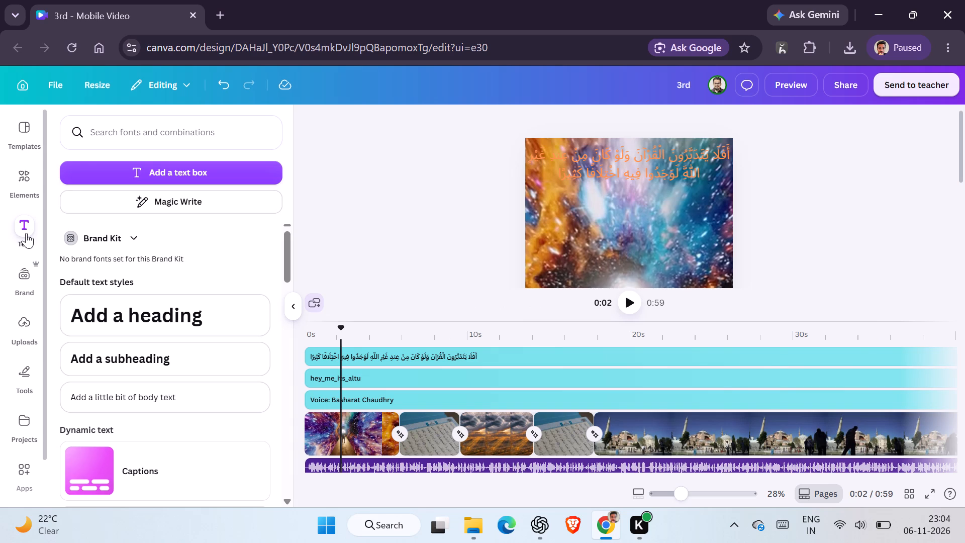
Play the video from 0:02 in full screen to check the orange Arabic verse over the footage.
click(631, 301)
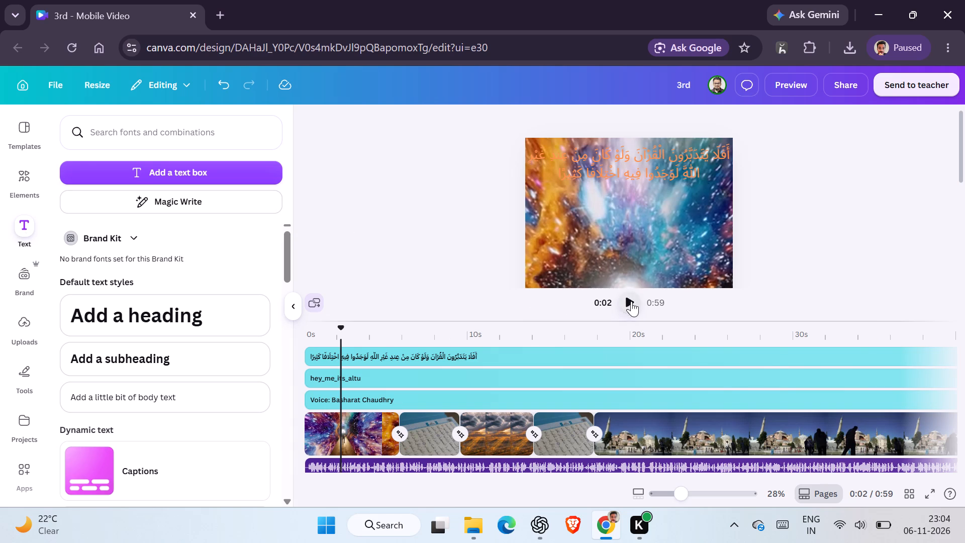
double_click(925, 490)
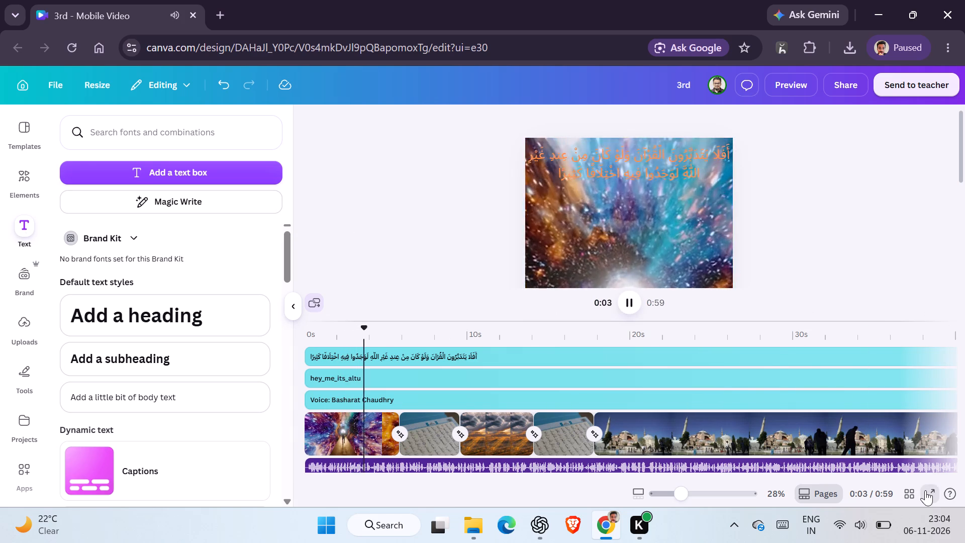